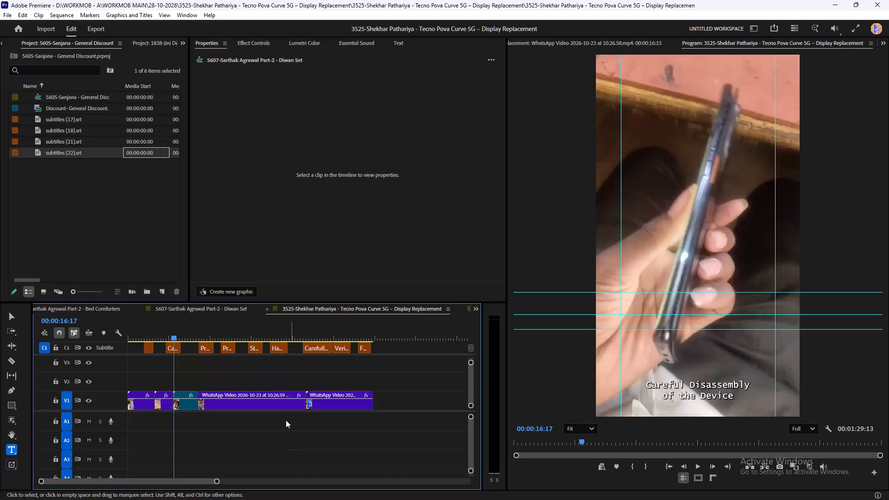
# Move the playhead back to about 00:00:15:12 to check the footage under the "Careful Disassembly of the Device" subtitle.
pyautogui.click(173, 334)
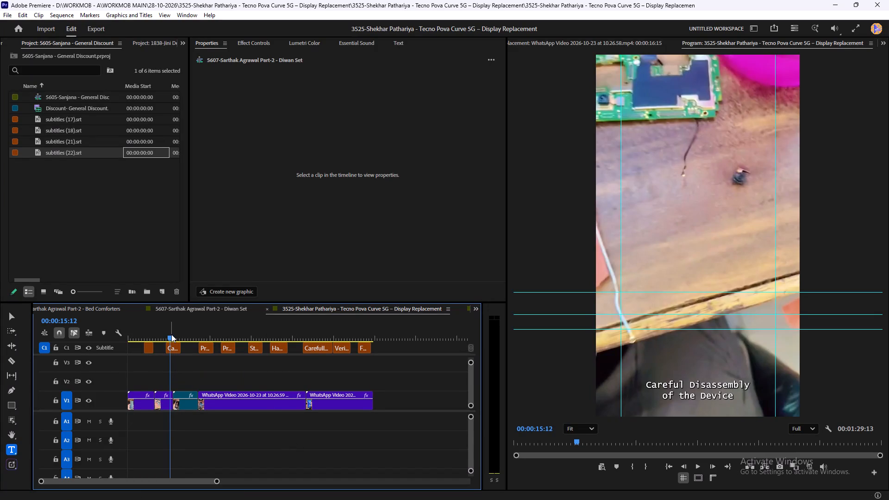
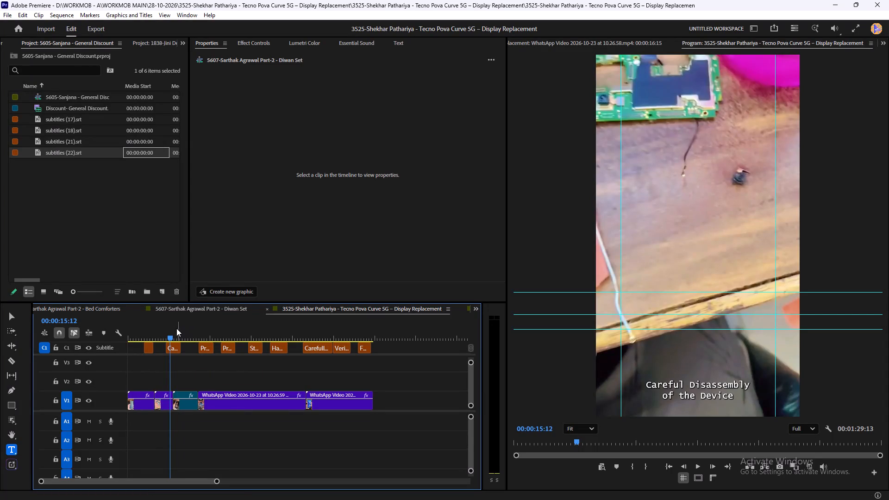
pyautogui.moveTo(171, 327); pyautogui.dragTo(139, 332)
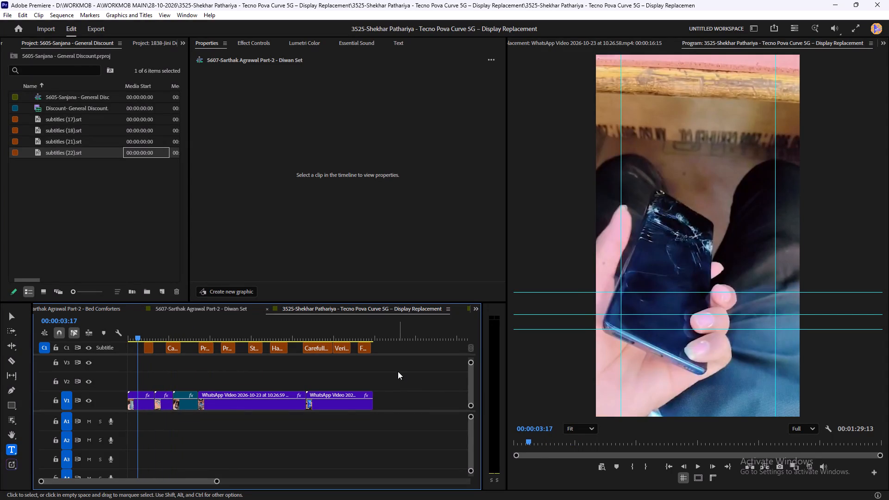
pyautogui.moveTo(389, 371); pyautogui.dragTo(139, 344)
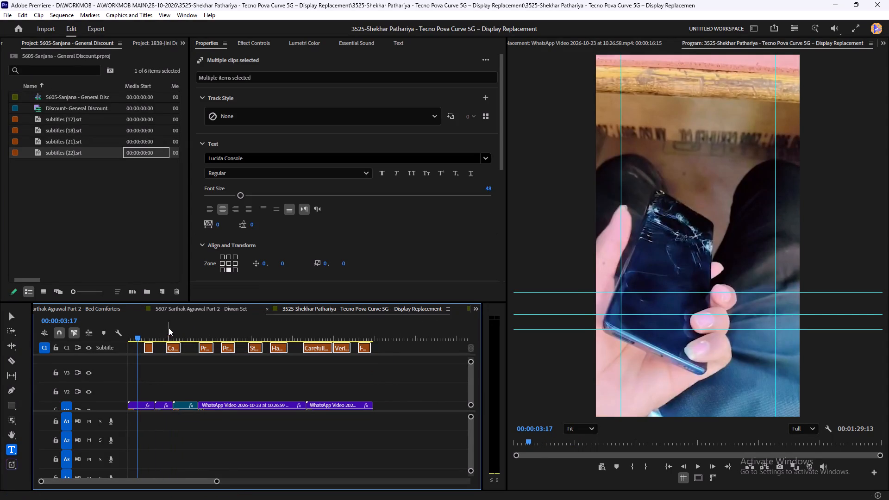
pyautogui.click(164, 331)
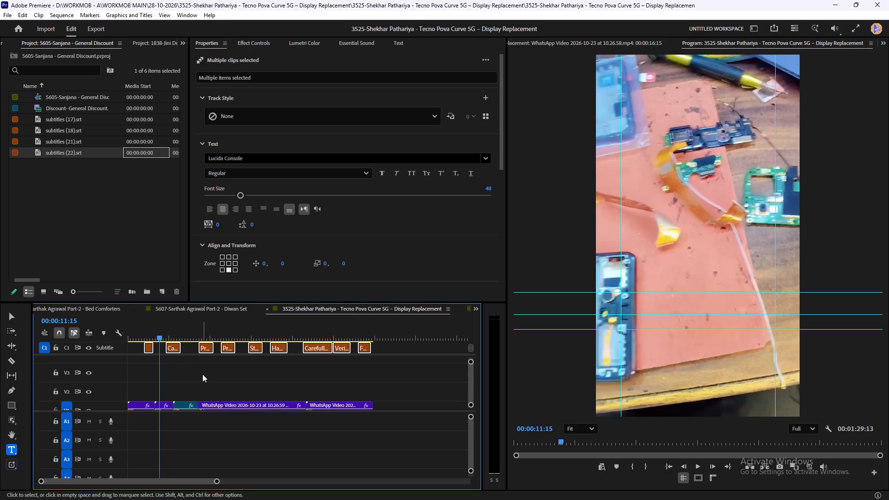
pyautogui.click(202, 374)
# Save the project.
pyautogui.hotkey('ctrl', 's')
# Style all the subtitle captions in HP Simplified Bold, all caps, at font size 65, previewing on the "Damaged Display? Get It Replaced" caption.
pyautogui.press('\\')
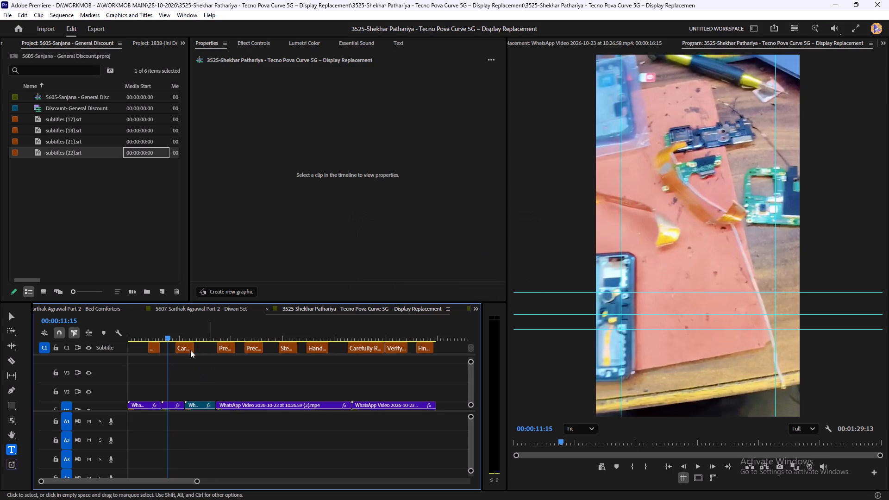
pyautogui.moveTo(171, 337); pyautogui.dragTo(150, 336)
pyautogui.moveTo(430, 365); pyautogui.dragTo(353, 360)
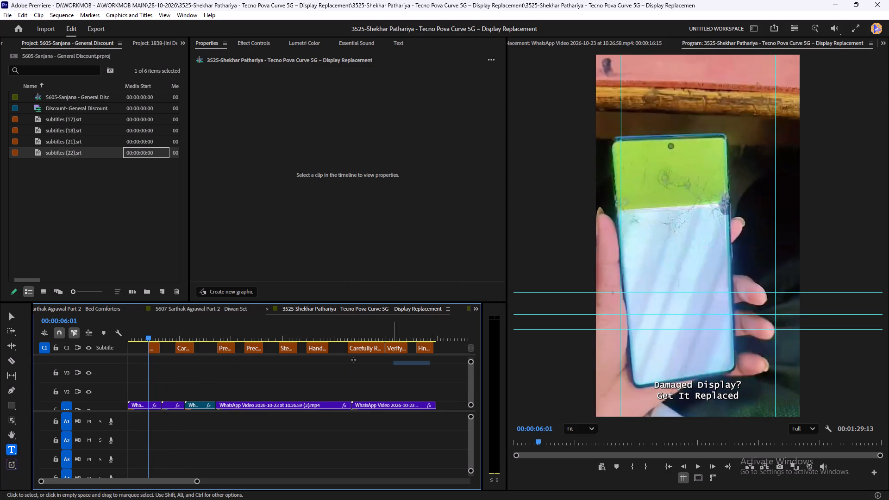
pyautogui.moveTo(353, 360); pyautogui.dragTo(147, 347)
pyautogui.click(237, 160)
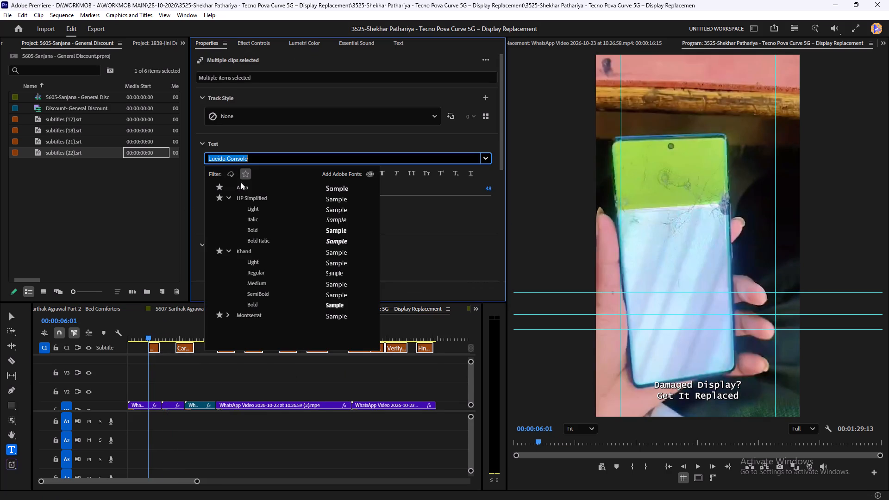
pyautogui.click(255, 227)
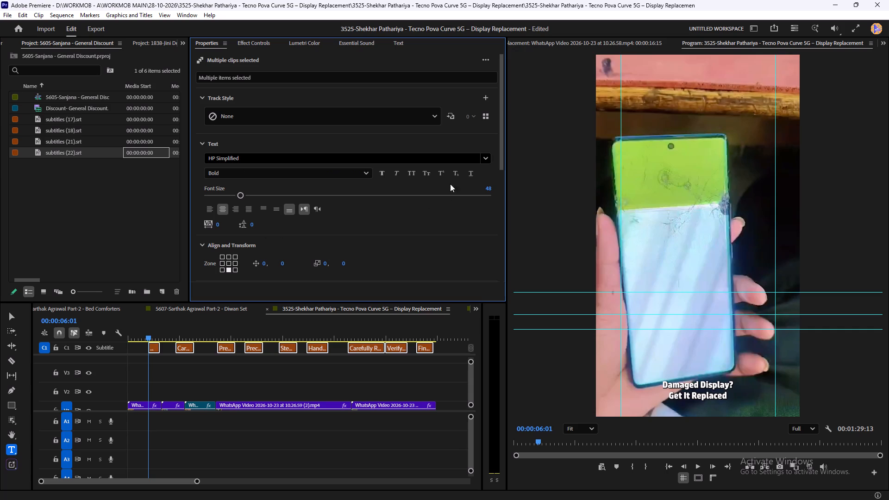
pyautogui.click(414, 171)
pyautogui.moveTo(238, 195); pyautogui.dragTo(250, 195)
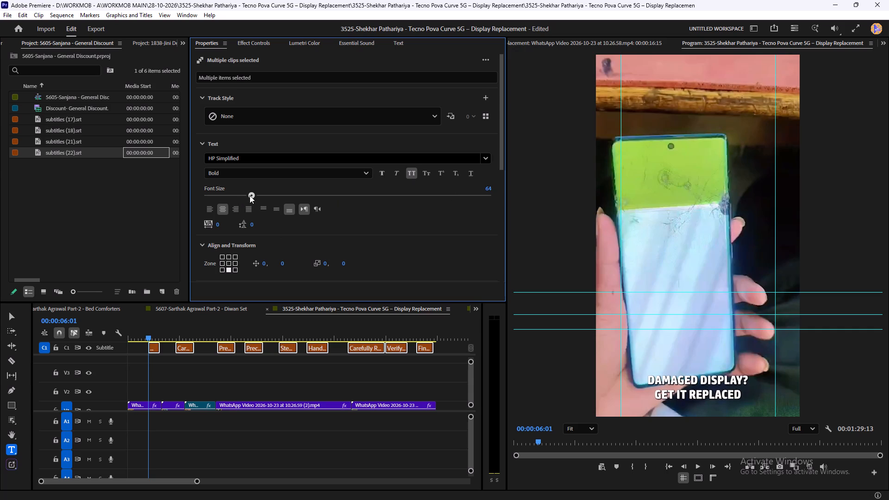
pyautogui.moveTo(250, 195); pyautogui.dragTo(250, 195)
# Anchor all the captions to the middle-center zone and set their vertical offset to 409.
pyautogui.click(230, 262)
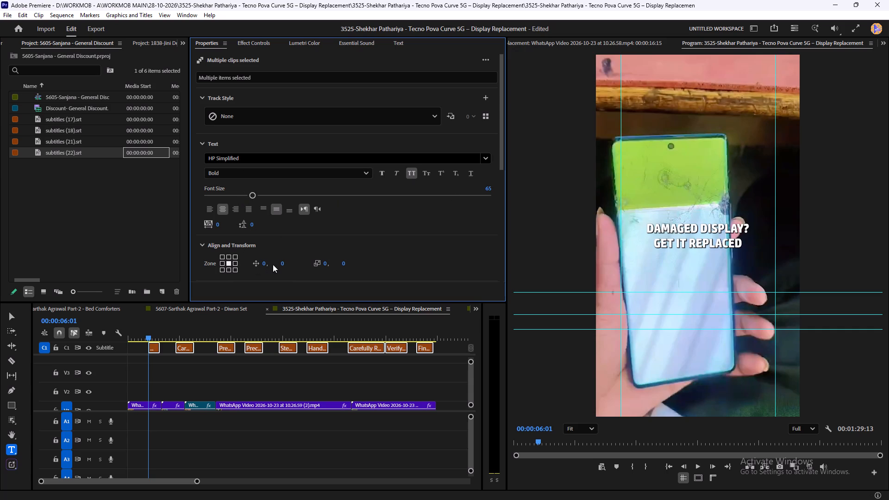
pyautogui.moveTo(284, 263); pyautogui.dragTo(506, 270)
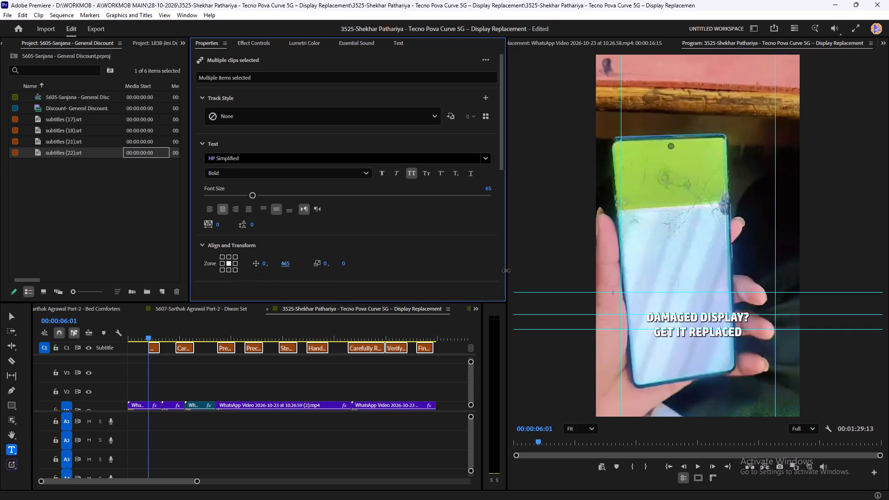
pyautogui.moveTo(506, 270); pyautogui.dragTo(481, 270)
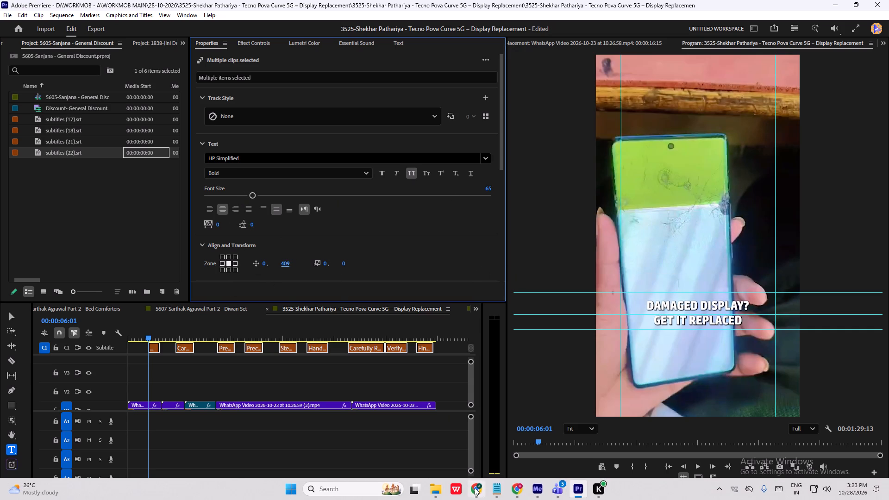
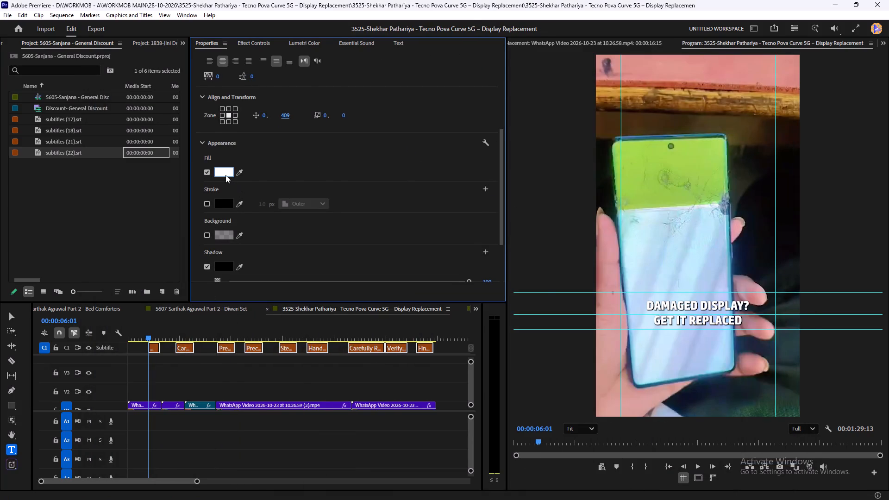
# Set the fill colour of all the subtitle captions to yellow FFF000.
pyautogui.click(225, 175)
pyautogui.moveTo(499, 310); pyautogui.dragTo(513, 310)
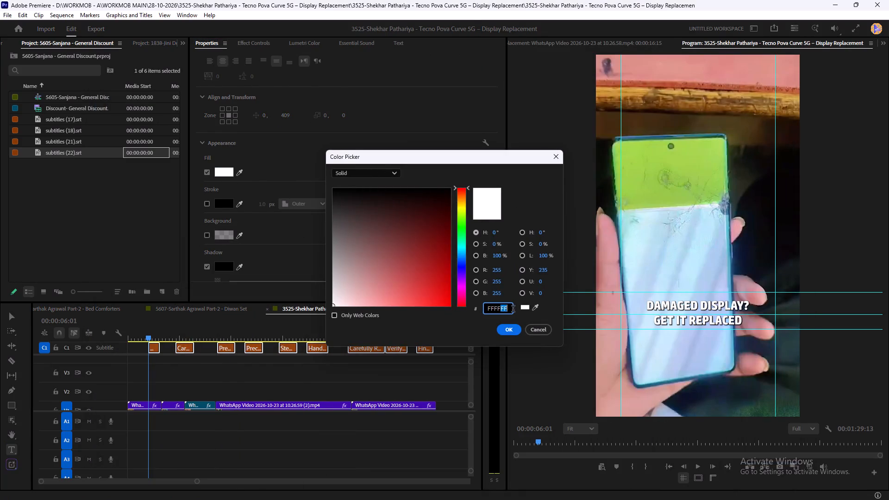
pyautogui.moveTo(513, 310); pyautogui.dragTo(510, 310)
pyautogui.moveTo(497, 310); pyautogui.dragTo(519, 311)
pyautogui.write('000')
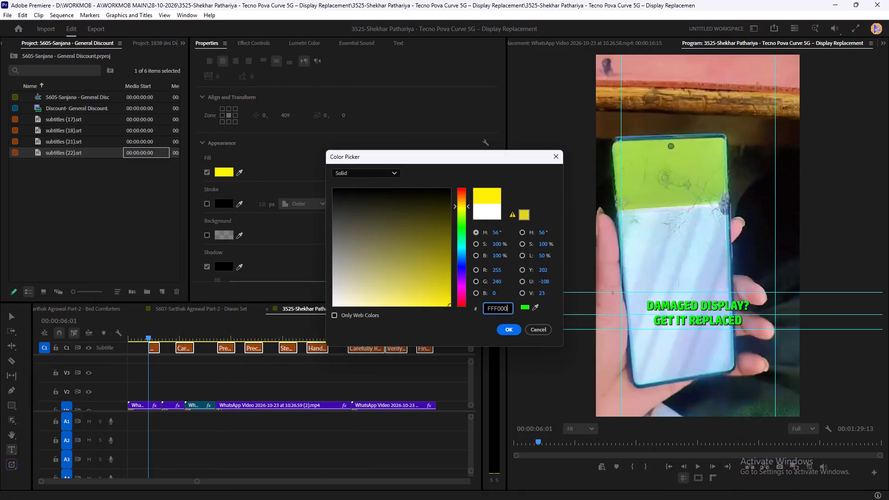
pyautogui.click(505, 333)
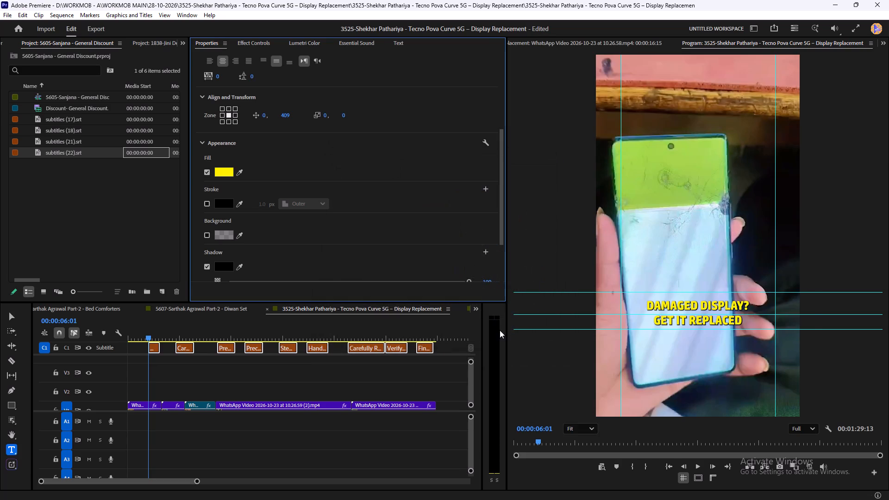
# Reduce the shadow opacity of all the subtitle captions to 80.
pyautogui.moveTo(432, 366); pyautogui.dragTo(149, 339)
pyautogui.scroll(-20, 408, 232)
pyautogui.scroll(-1, 408, 232)
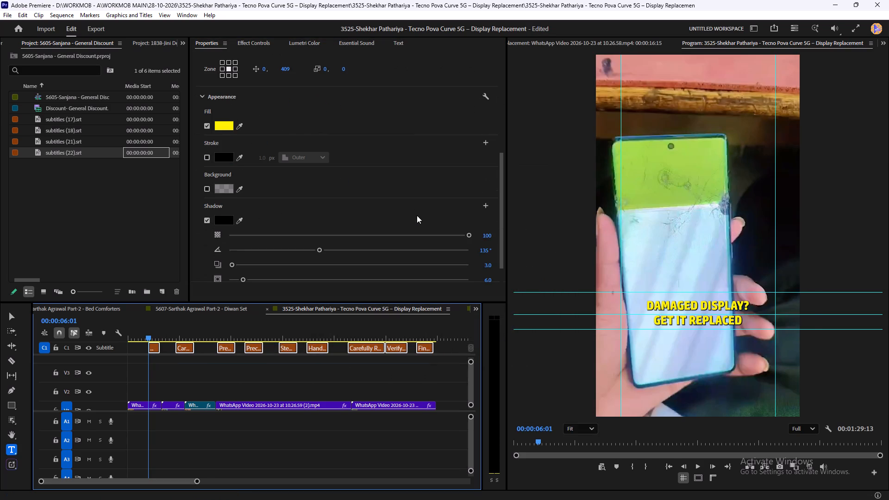
pyautogui.moveTo(437, 230); pyautogui.dragTo(420, 233)
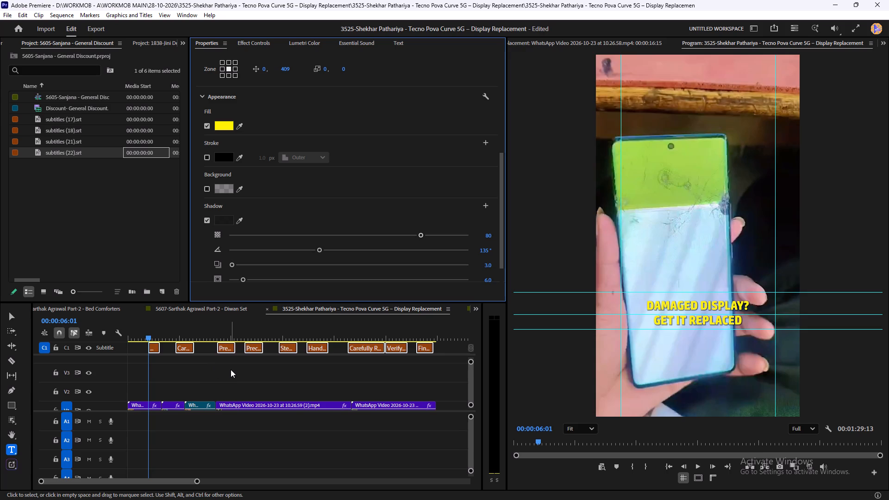
# Save the project.
pyautogui.hotkey('ctrl', 's')
pyautogui.hotkey('ctrl', 's')
pyautogui.hotkey('ctrl', 's')
pyautogui.hotkey('ctrl', 's')
pyautogui.hotkey('ctrl', 's')
pyautogui.hotkey('ctrl', 's')
pyautogui.hotkey('ctrl', 's')
pyautogui.hotkey('ctrl', 's')
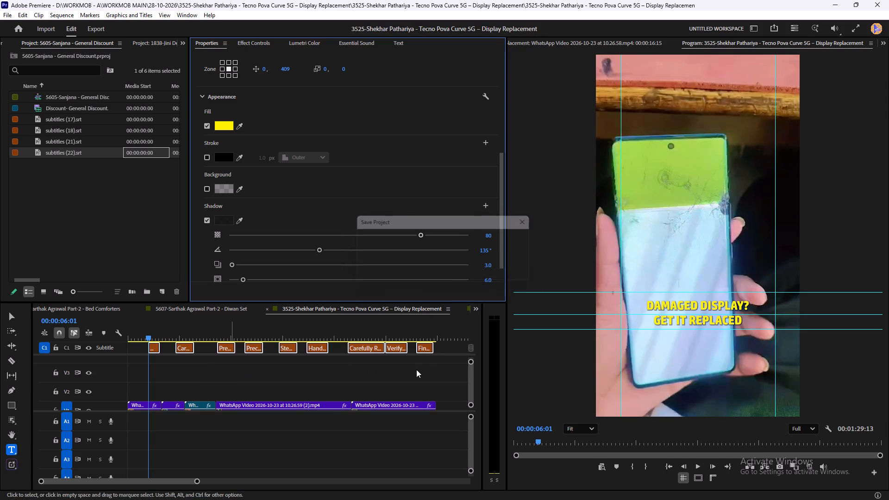
pyautogui.hotkey('ctrl', 's')
pyautogui.hotkey('ctrl', 's')
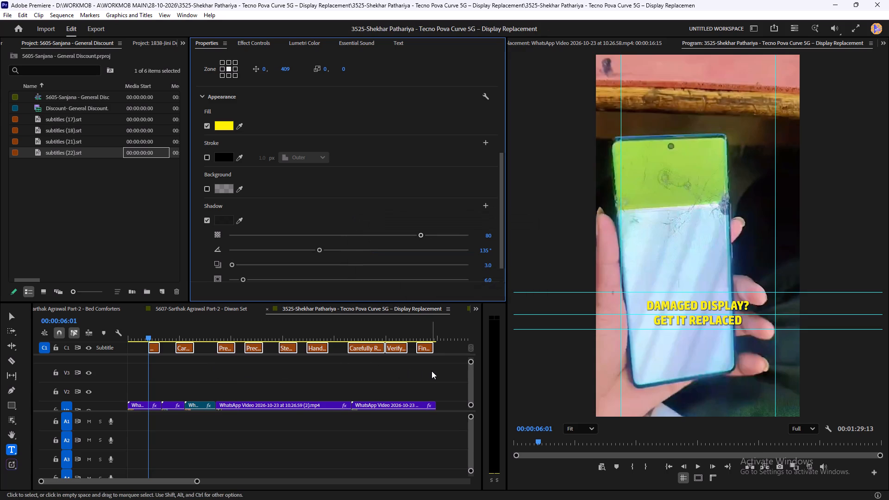
# Select all the subtitle captions on the caption track and upgrade them to graphics.
pyautogui.click(441, 371)
pyautogui.moveTo(438, 365); pyautogui.dragTo(245, 335)
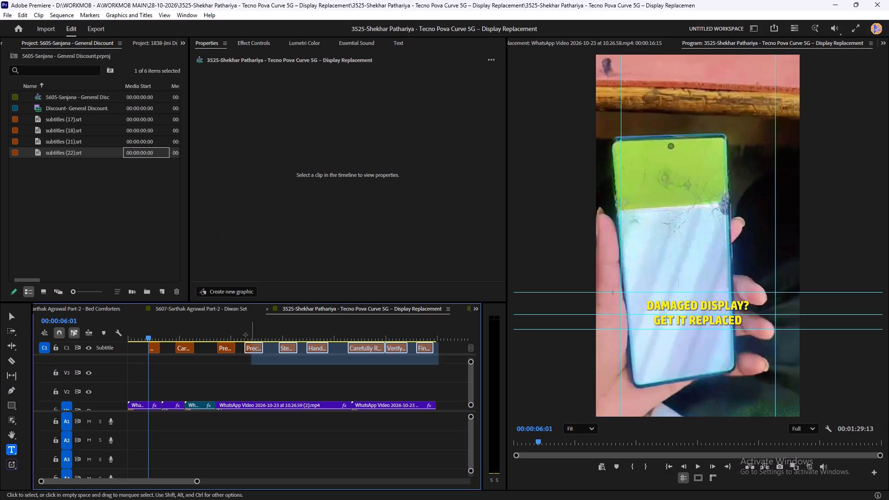
pyautogui.moveTo(245, 335); pyautogui.dragTo(155, 338)
pyautogui.click(154, 338)
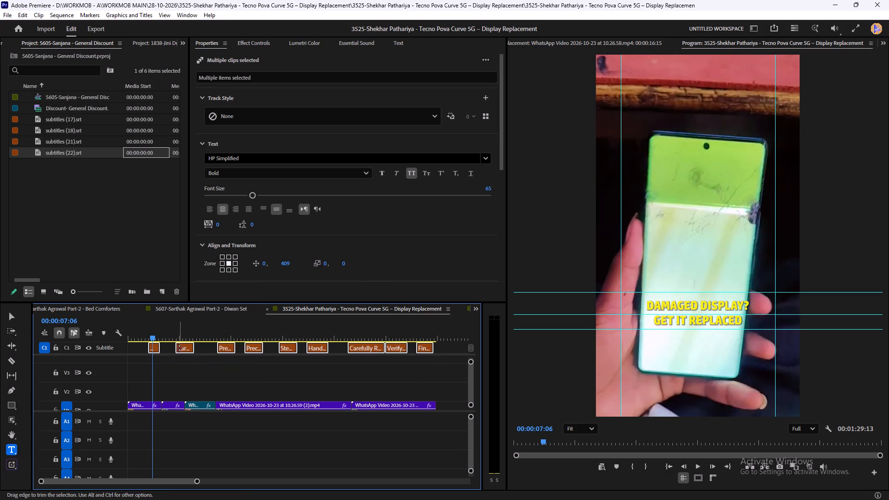
pyautogui.click(112, 12)
pyautogui.click(167, 142)
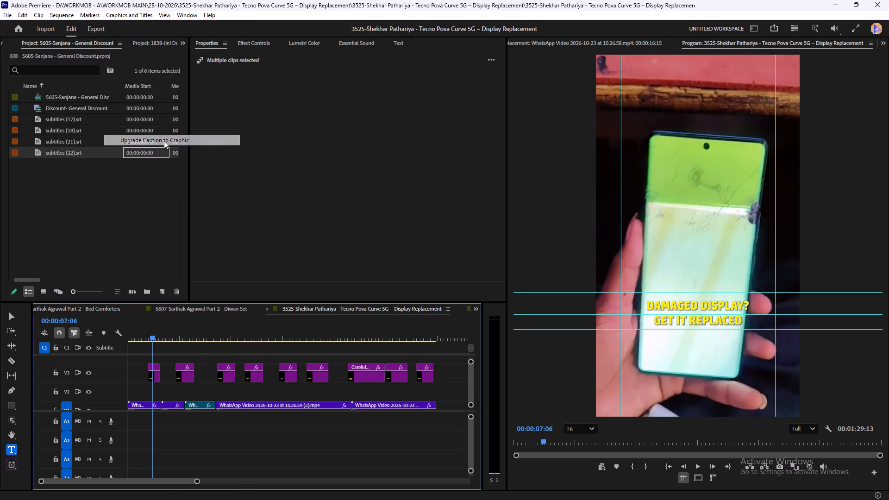
pyautogui.click(166, 356)
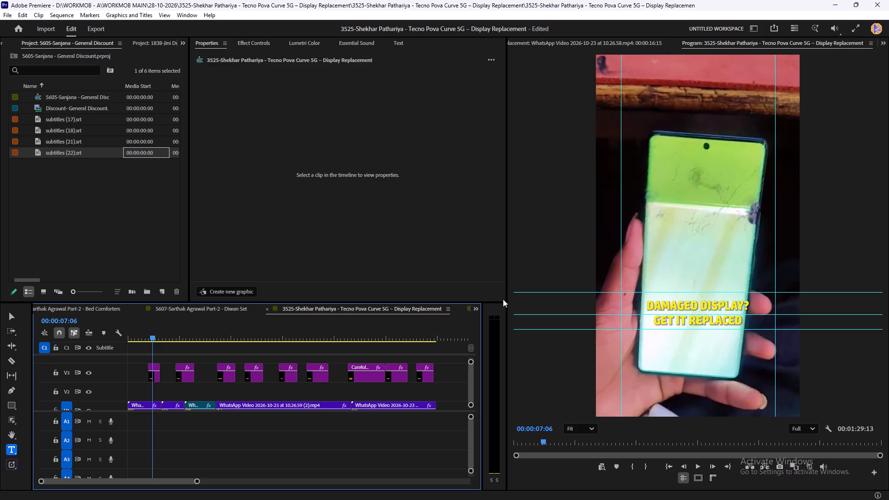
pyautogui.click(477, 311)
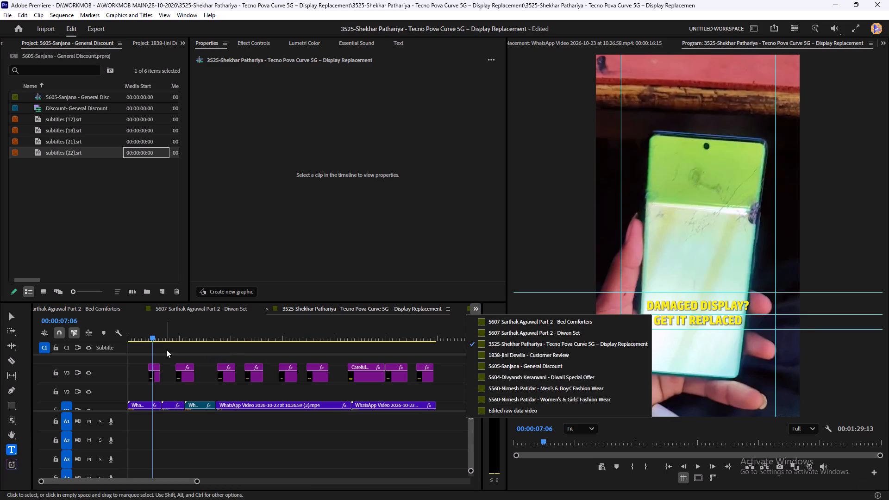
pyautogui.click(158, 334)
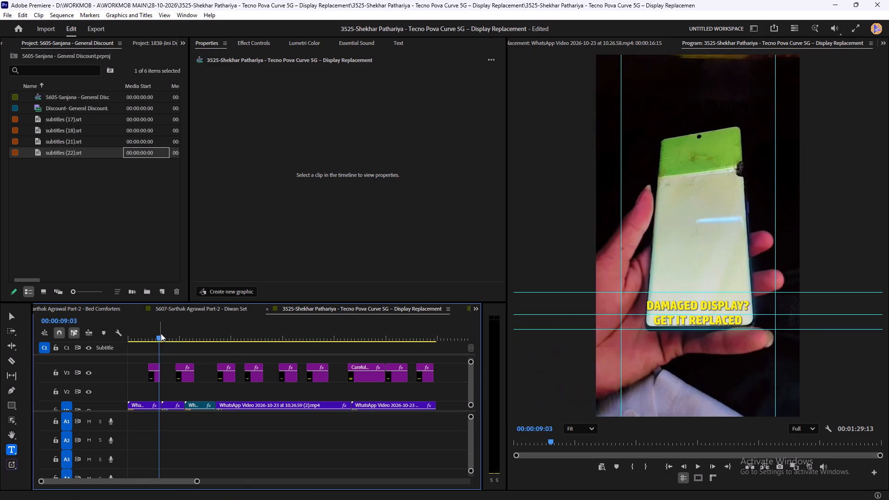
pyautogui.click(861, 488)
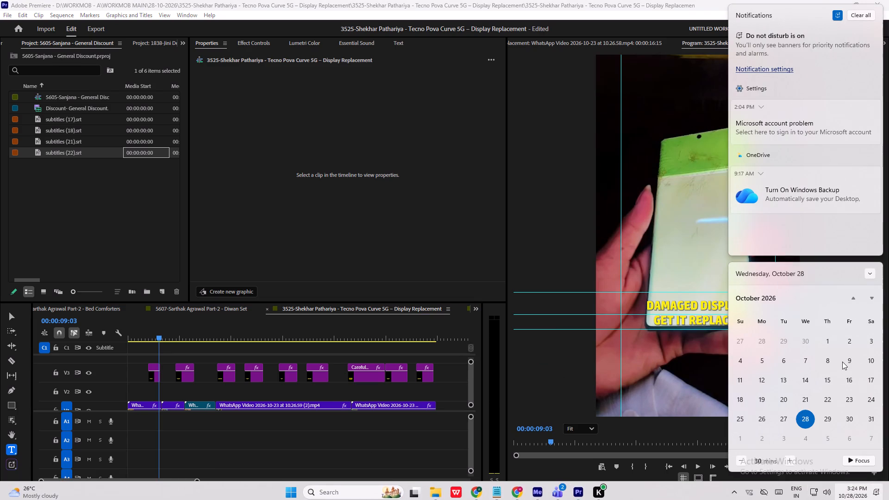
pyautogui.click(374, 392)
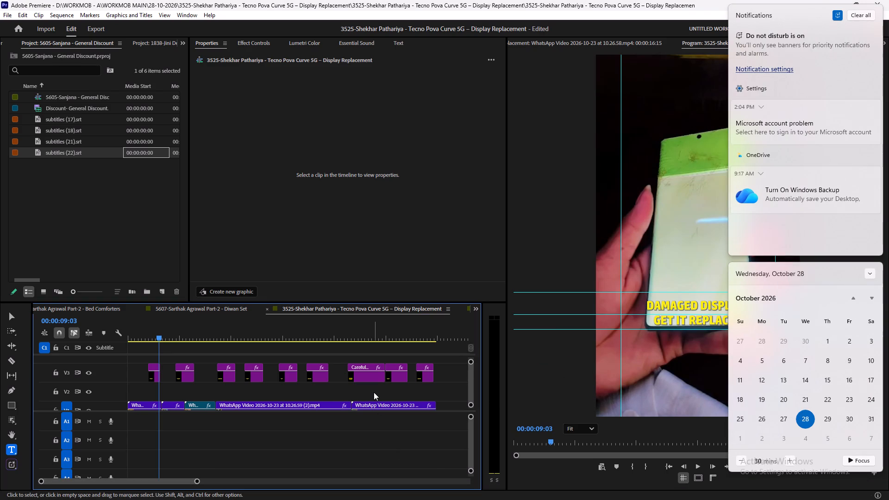
# Scrub through the sequence to check the caption graphics from "Damaged Display? Get It Replaced" to "Carefully Removing Display Connectors".
pyautogui.moveTo(157, 335); pyautogui.dragTo(159, 337)
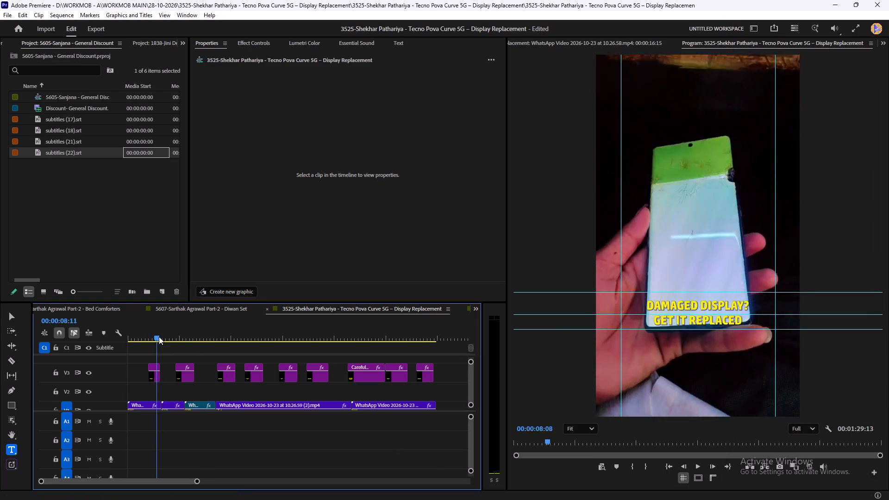
pyautogui.moveTo(159, 337); pyautogui.dragTo(211, 358)
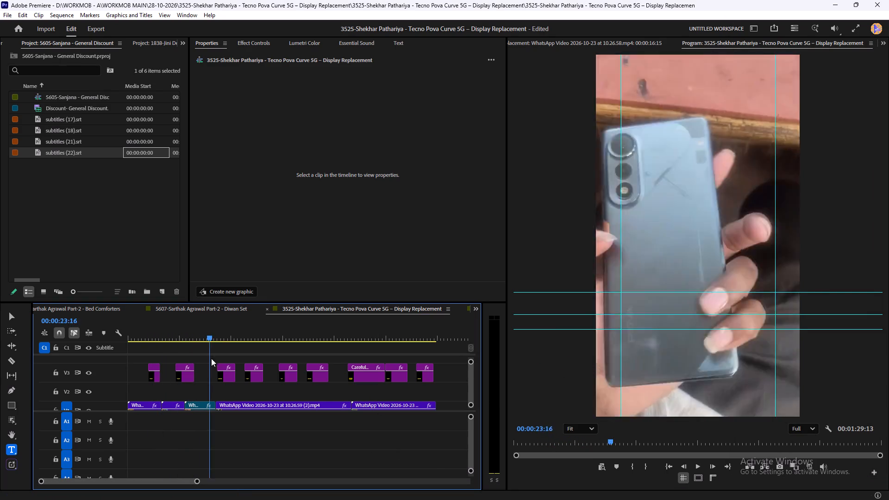
pyautogui.moveTo(211, 358); pyautogui.dragTo(243, 369)
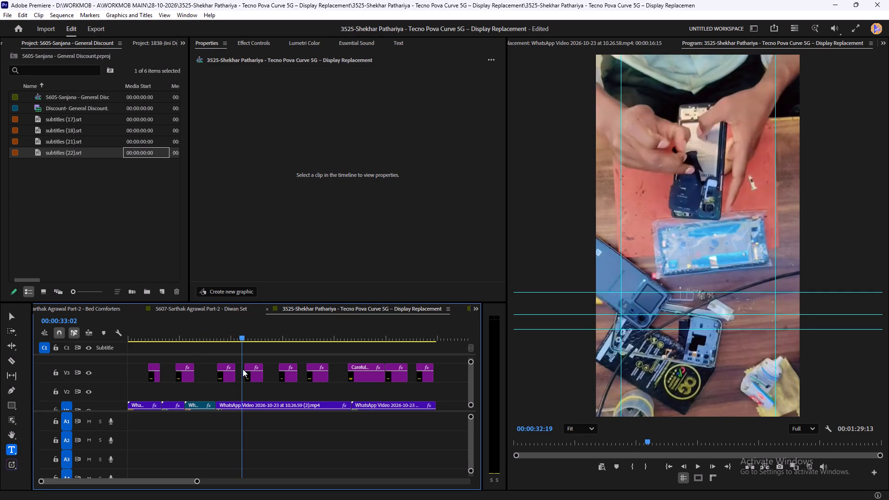
pyautogui.moveTo(243, 369); pyautogui.dragTo(263, 364)
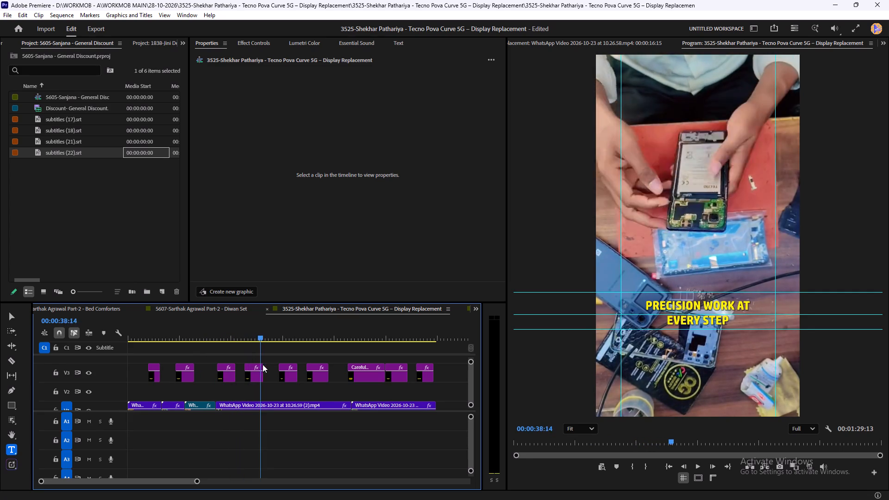
pyautogui.moveTo(263, 364); pyautogui.dragTo(361, 355)
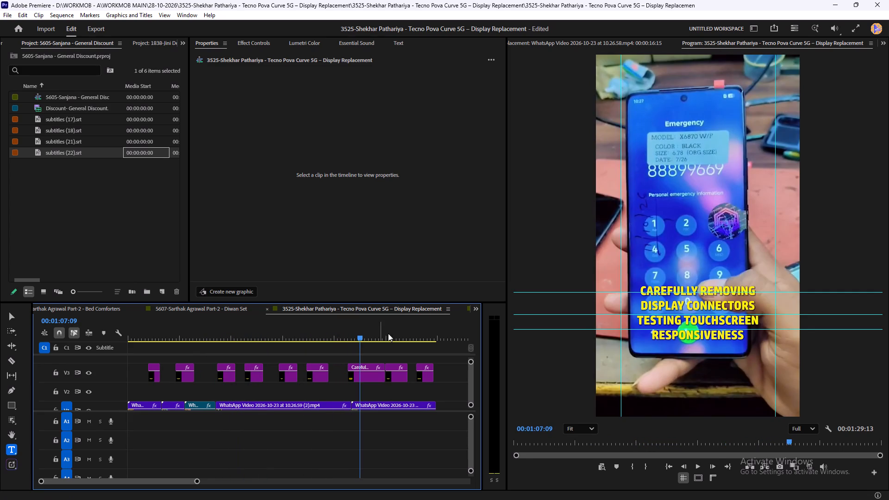
pyautogui.click(476, 308)
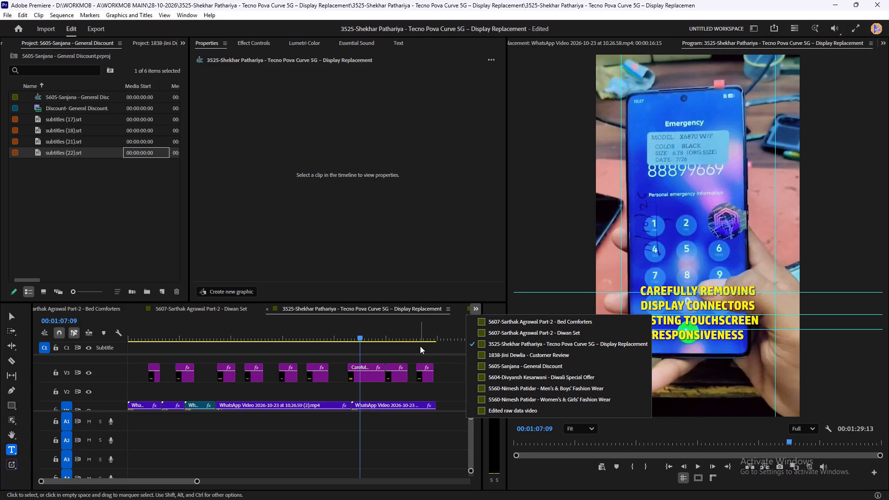
pyautogui.click(407, 351)
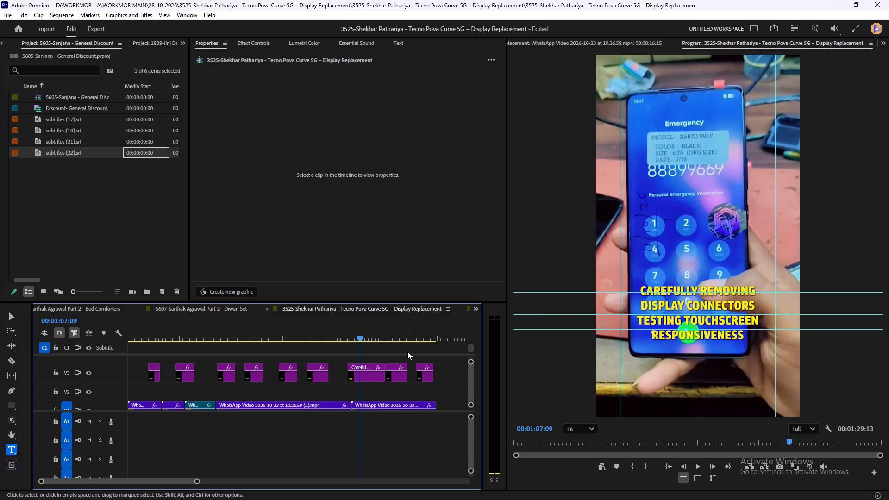
# Save the project.
pyautogui.hotkey('ctrl', 's')
# Return to the "Damaged Display? Get It Replaced" caption graphic and select its second line of text.
pyautogui.moveTo(372, 331); pyautogui.dragTo(158, 375)
pyautogui.tripleClick(687, 325)
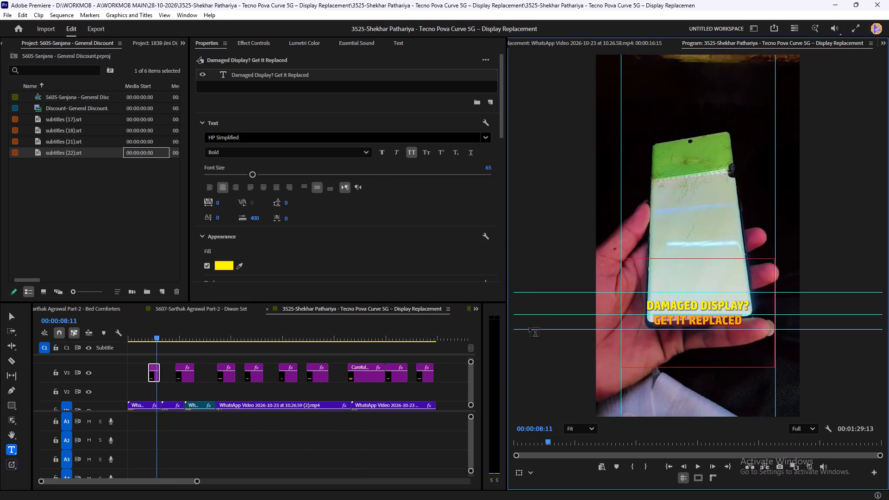
# Open the 5606 Part-1 project file from its folder inside 24-10-2026.
pyautogui.click(6, 12)
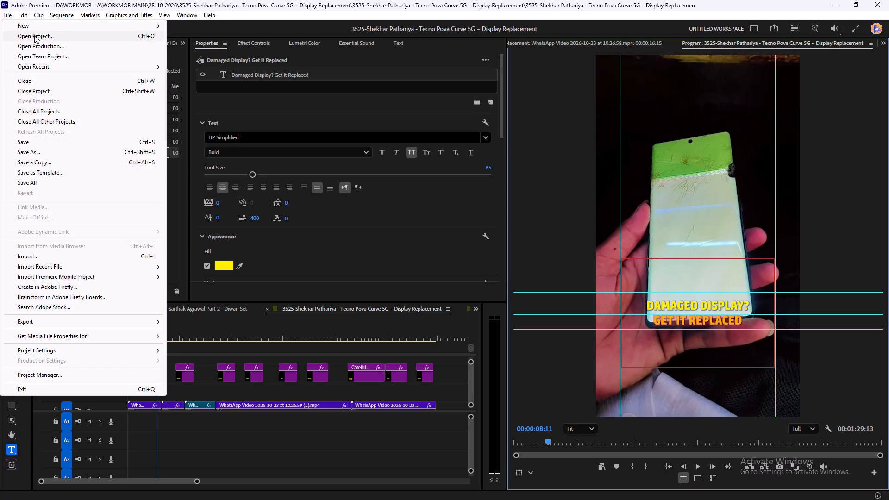
pyautogui.click(34, 35)
pyautogui.scroll(-13, 46, 301)
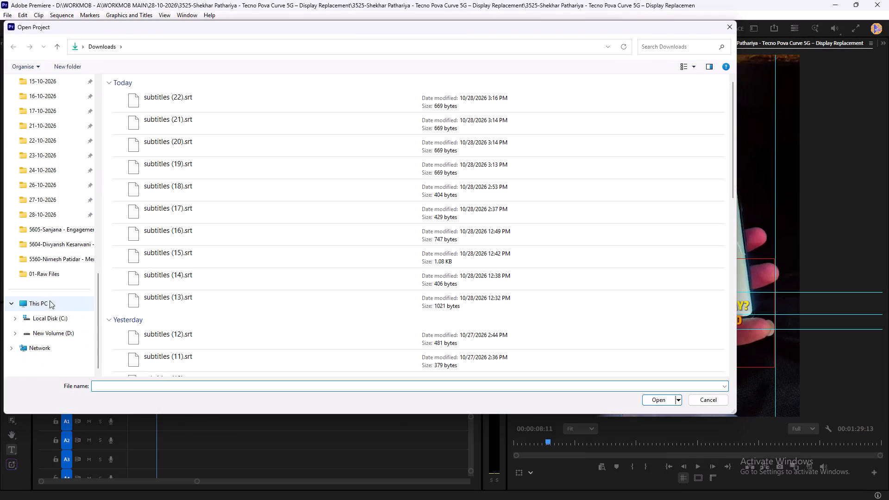
pyautogui.click(44, 210)
pyautogui.click(45, 198)
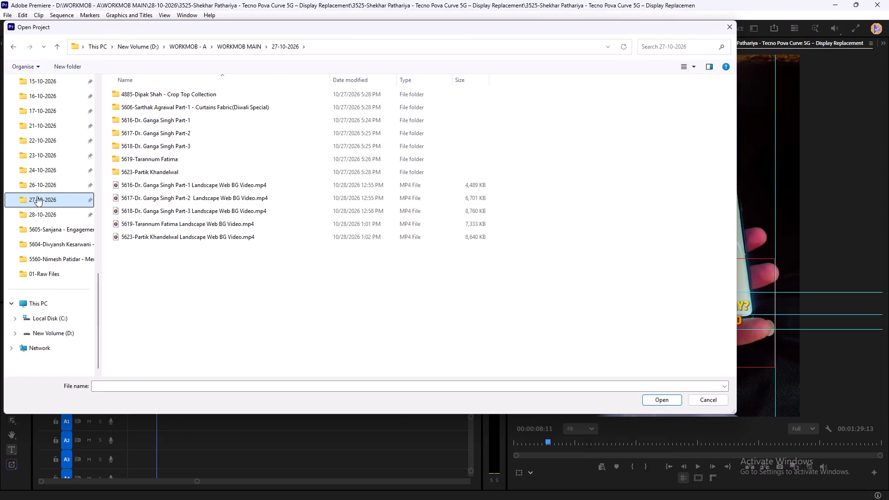
pyautogui.click(39, 183)
pyautogui.click(34, 170)
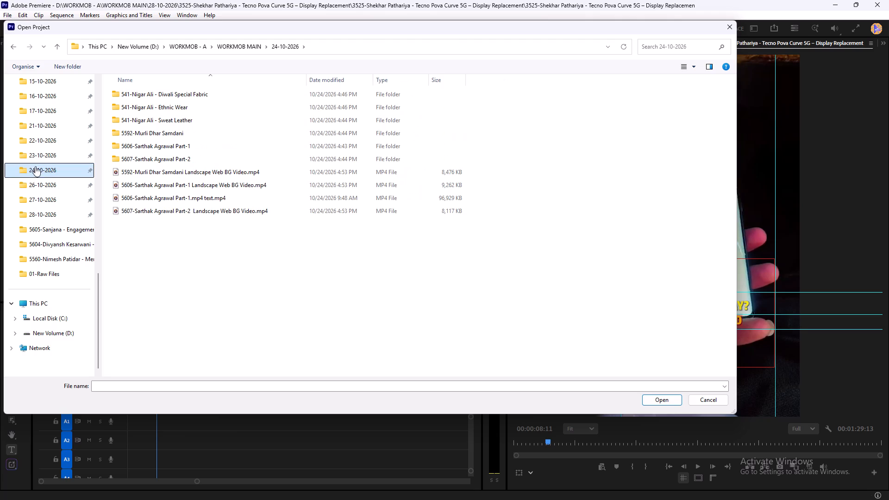
pyautogui.doubleClick(151, 141)
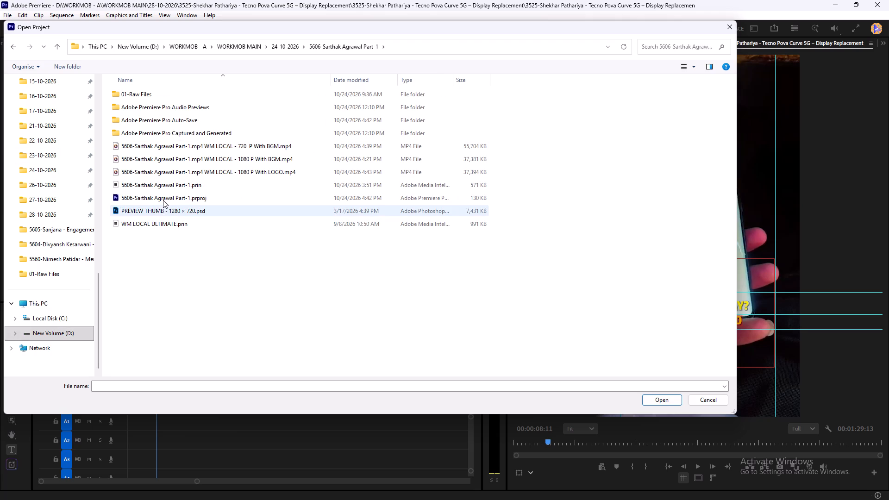
pyautogui.doubleClick(163, 200)
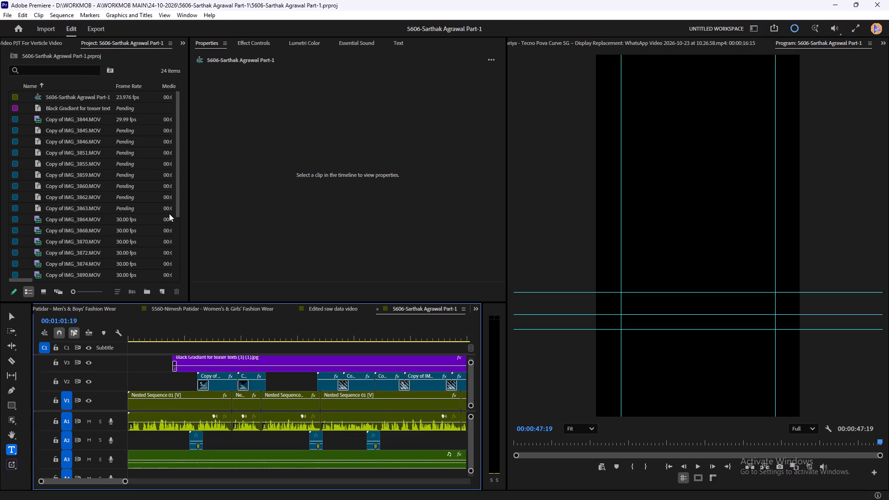
# Play the 5606 Part-1 sequence from its opening and scrub to the shopfront shot around 9 seconds.
pyautogui.click(147, 379)
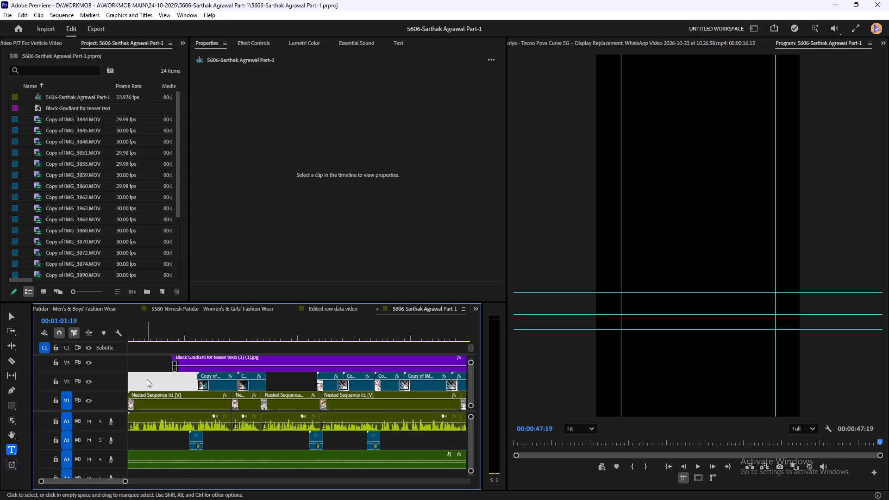
pyautogui.click(147, 379)
pyautogui.press('space')
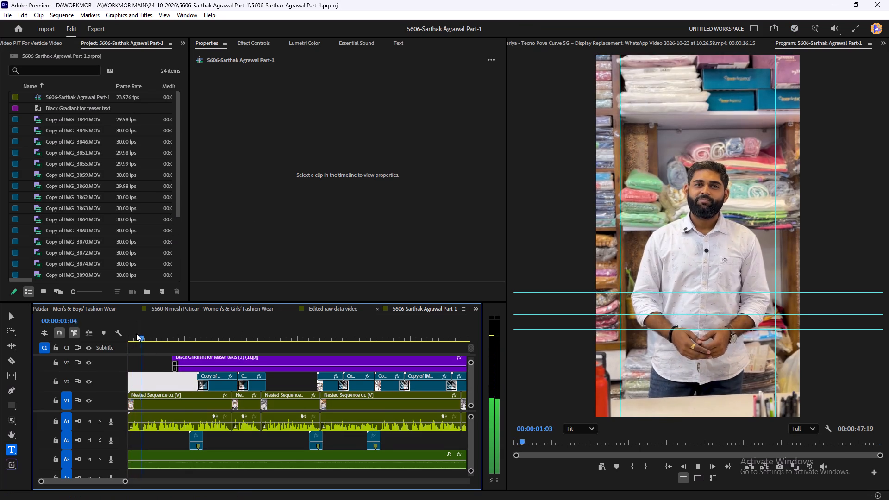
pyautogui.moveTo(137, 334); pyautogui.dragTo(238, 355)
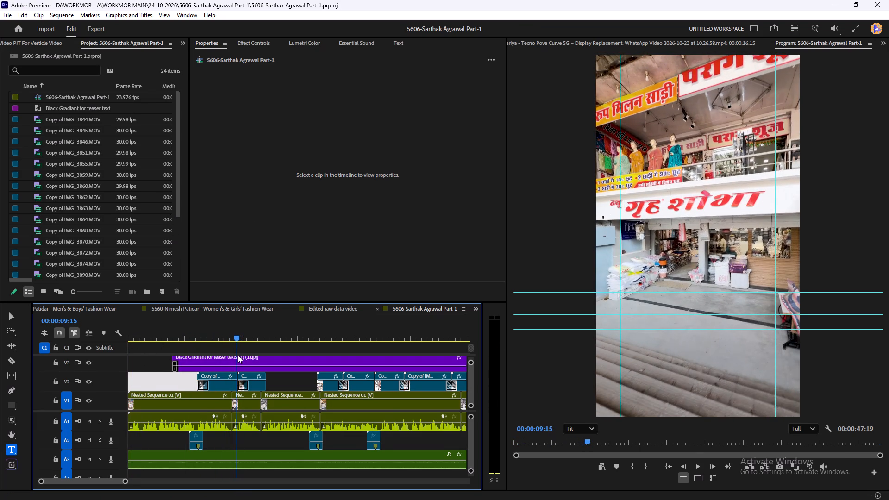
pyautogui.moveTo(238, 355); pyautogui.dragTo(232, 355)
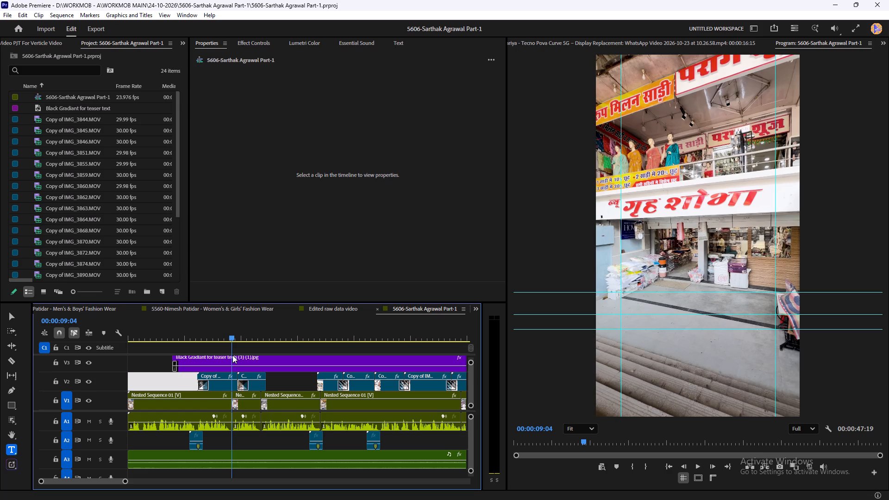
pyautogui.moveTo(232, 355); pyautogui.dragTo(232, 355)
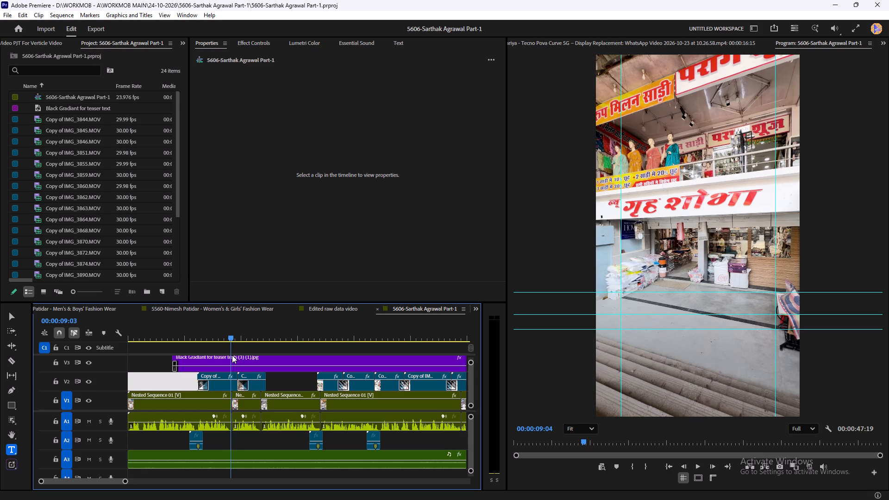
pyautogui.moveTo(232, 355); pyautogui.dragTo(228, 355)
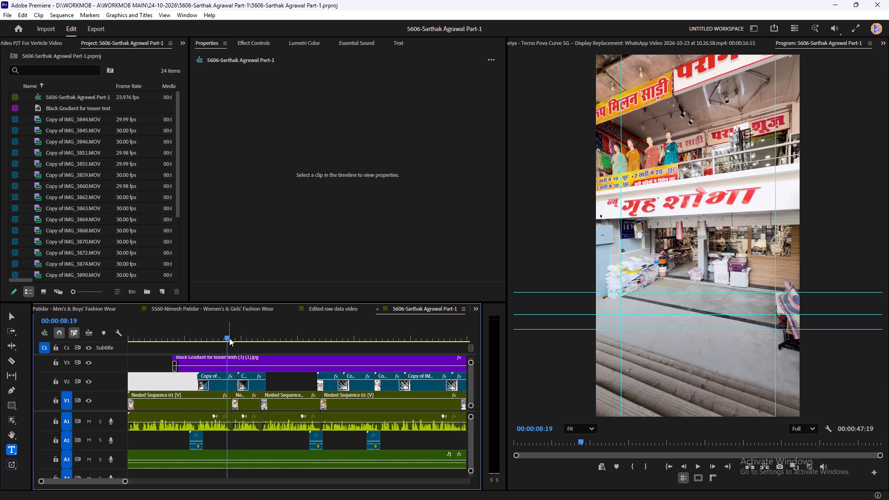
pyautogui.moveTo(229, 338); pyautogui.dragTo(233, 338)
# Review the second nested sequence segment between about 9 and 12 seconds, including its B-roll and the "Lustrous & Captivating Curtains" caption.
pyautogui.click(251, 406)
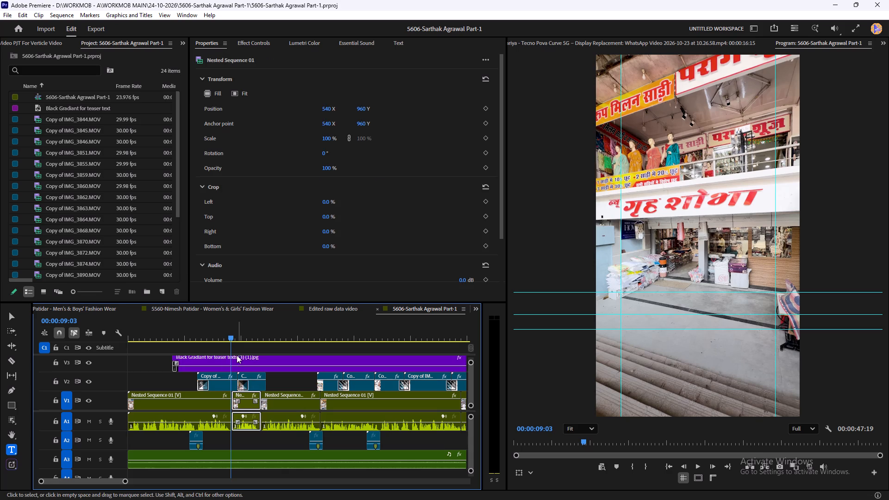
pyautogui.click(233, 337)
pyautogui.press('space')
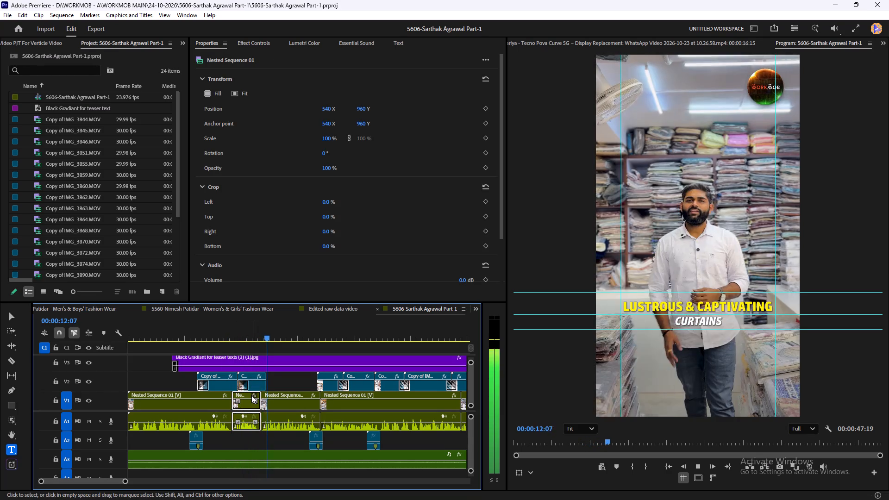
pyautogui.press('space')
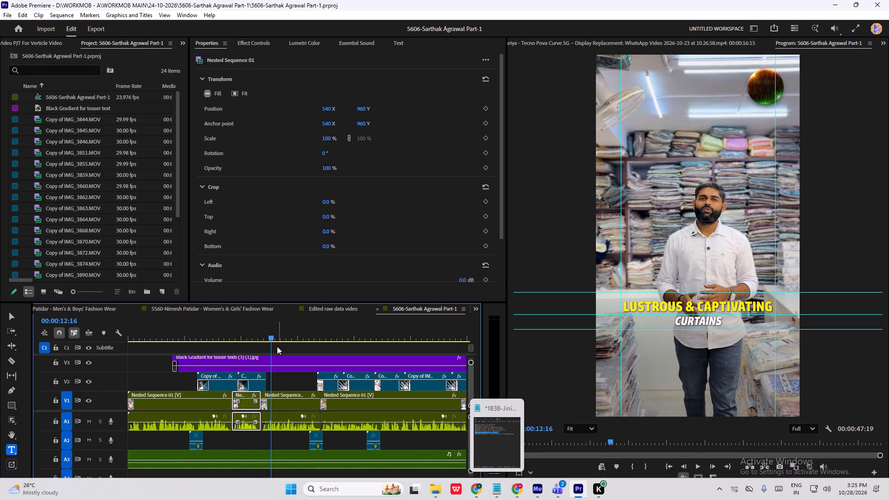
pyautogui.moveTo(270, 339); pyautogui.dragTo(259, 340)
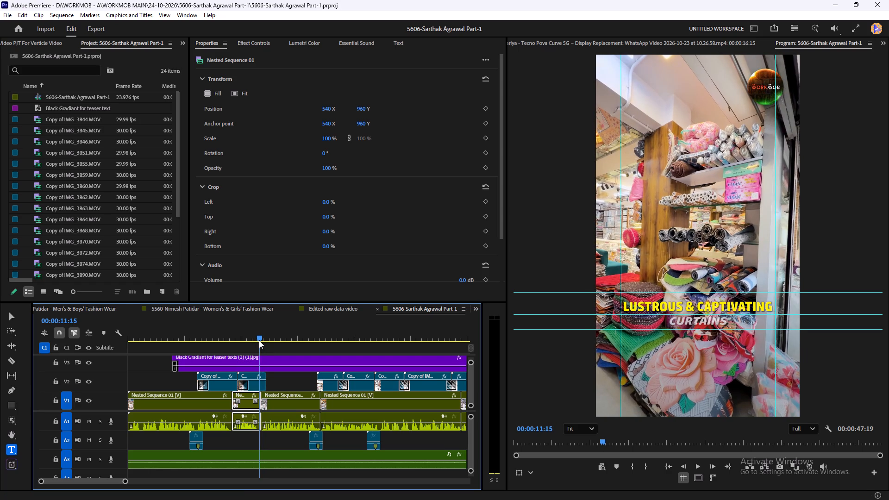
pyautogui.moveTo(259, 340); pyautogui.dragTo(253, 340)
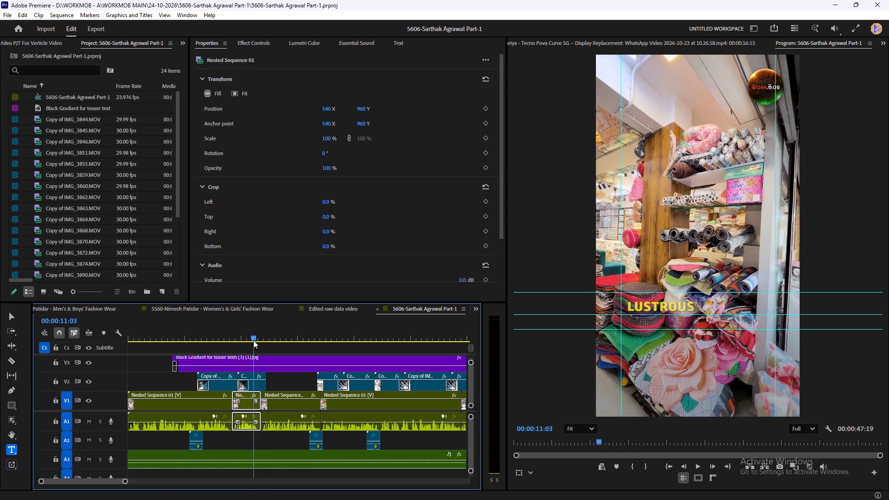
pyautogui.moveTo(253, 340); pyautogui.dragTo(247, 344)
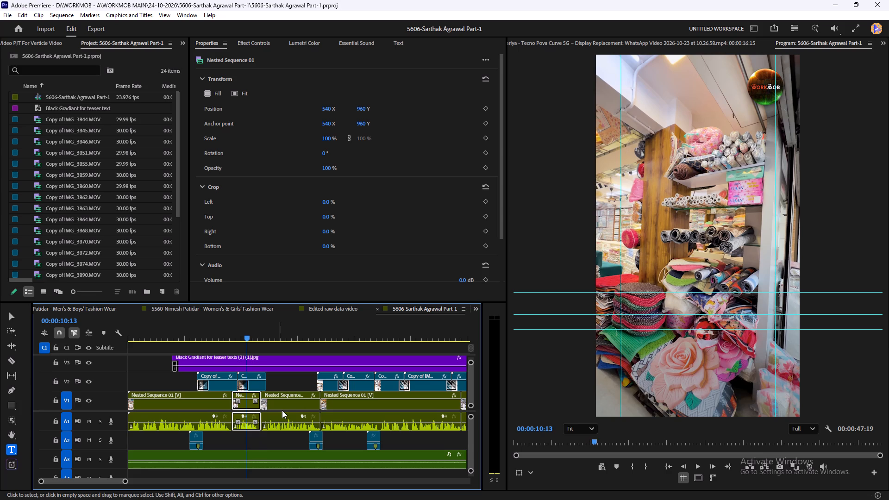
pyautogui.moveTo(237, 337); pyautogui.dragTo(230, 337)
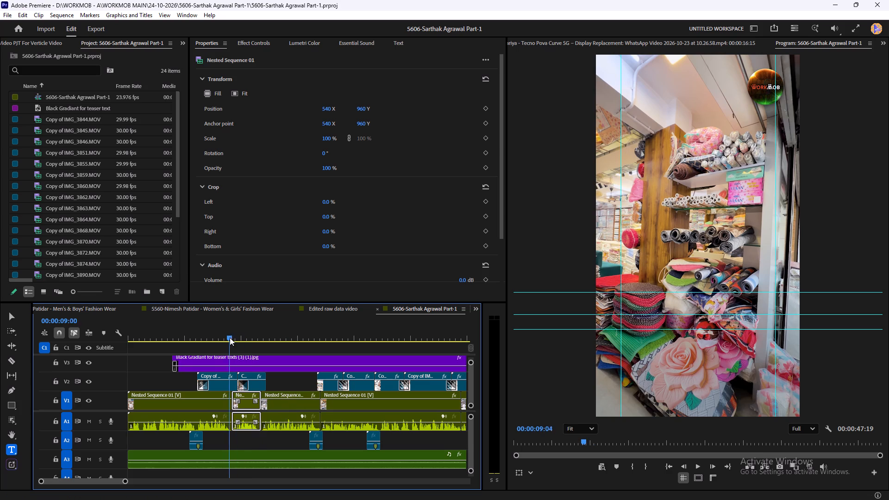
pyautogui.moveTo(230, 337); pyautogui.dragTo(225, 337)
pyautogui.press('space')
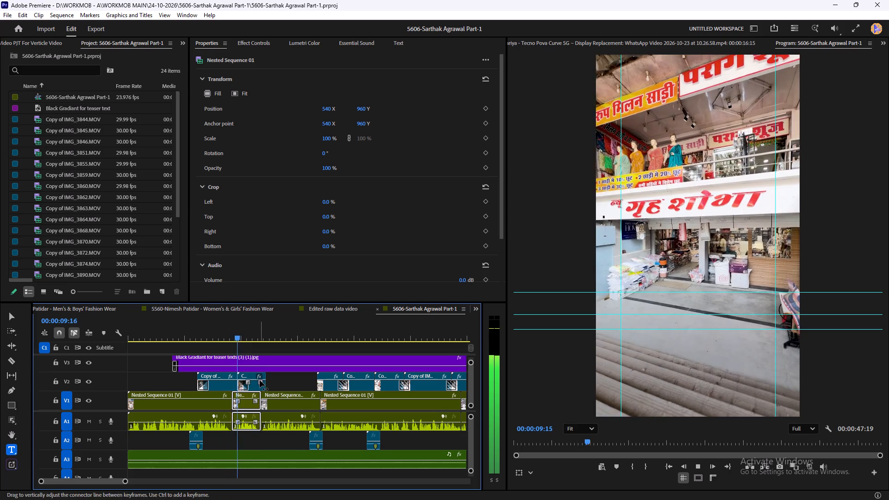
pyautogui.press('space')
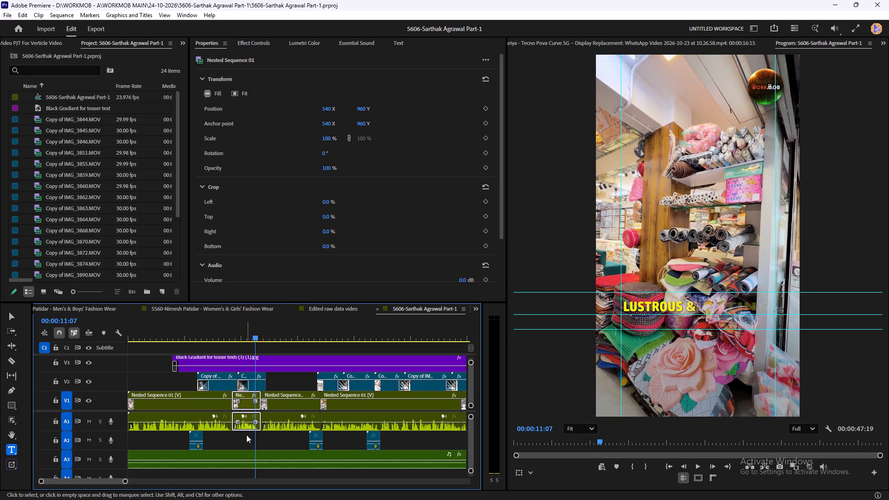
# Delete the second nested sequence clip on V1, starting around 9 seconds, together with its linked audio.
pyautogui.moveTo(246, 435); pyautogui.dragTo(246, 409)
pyautogui.press('BackSpace')
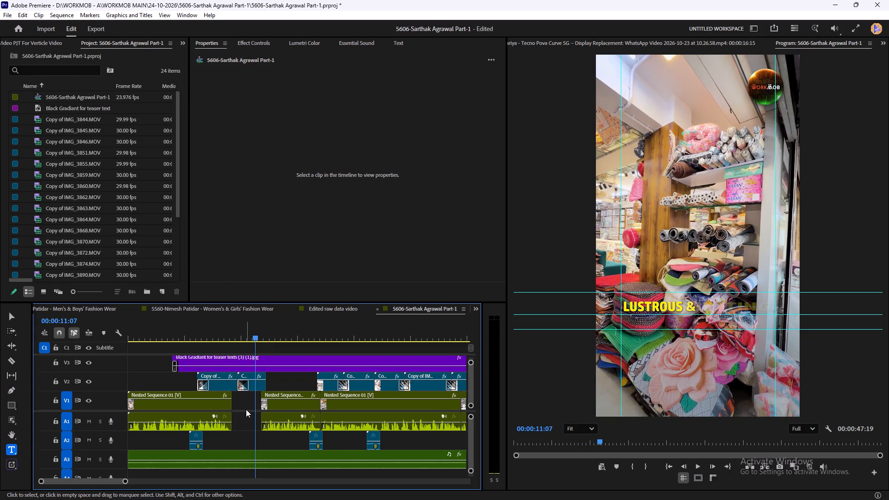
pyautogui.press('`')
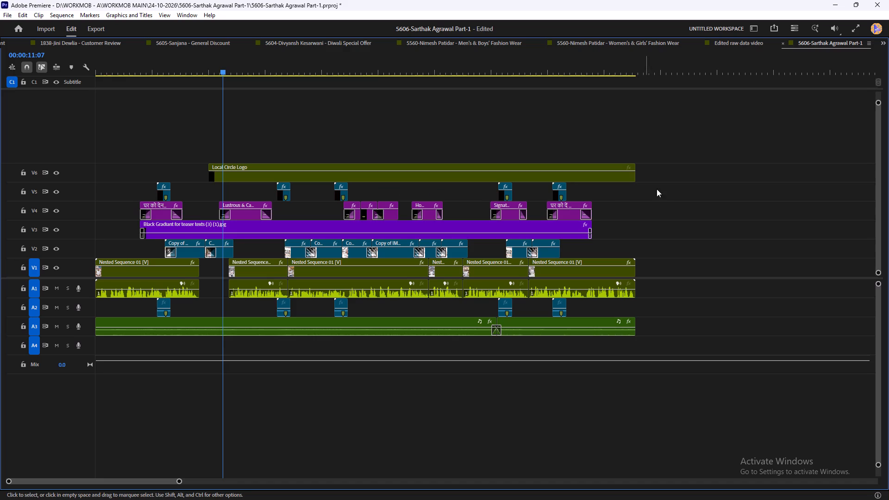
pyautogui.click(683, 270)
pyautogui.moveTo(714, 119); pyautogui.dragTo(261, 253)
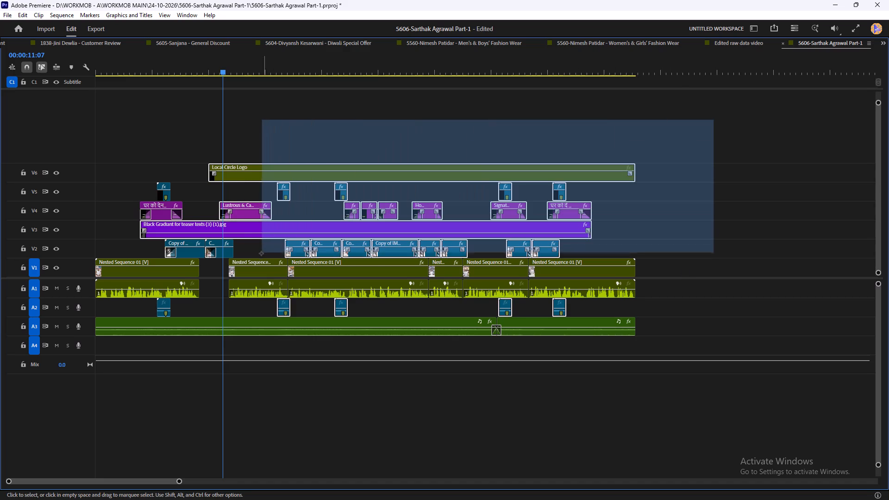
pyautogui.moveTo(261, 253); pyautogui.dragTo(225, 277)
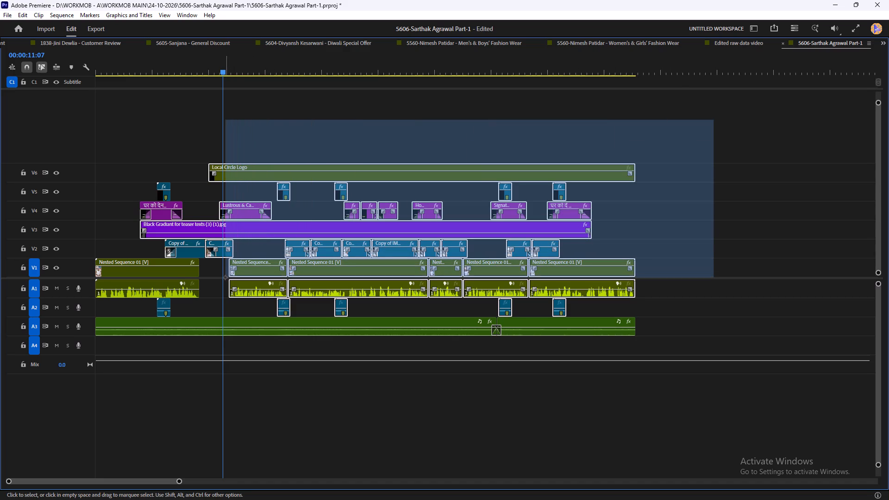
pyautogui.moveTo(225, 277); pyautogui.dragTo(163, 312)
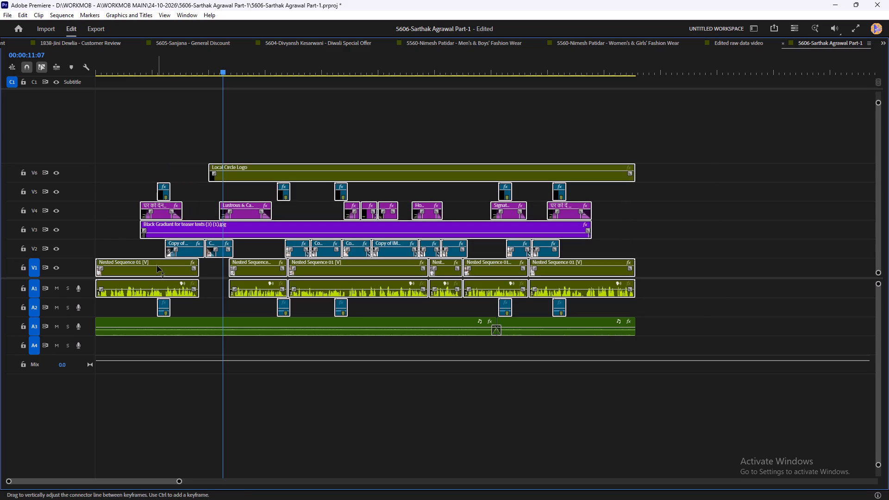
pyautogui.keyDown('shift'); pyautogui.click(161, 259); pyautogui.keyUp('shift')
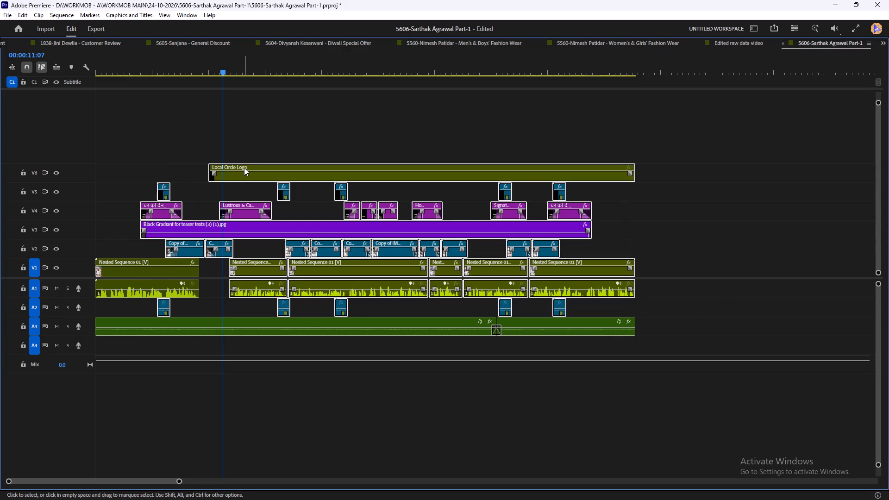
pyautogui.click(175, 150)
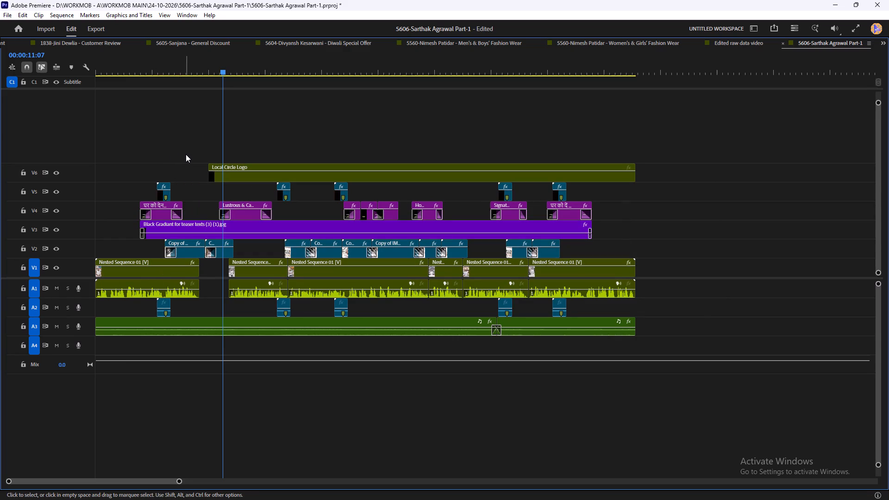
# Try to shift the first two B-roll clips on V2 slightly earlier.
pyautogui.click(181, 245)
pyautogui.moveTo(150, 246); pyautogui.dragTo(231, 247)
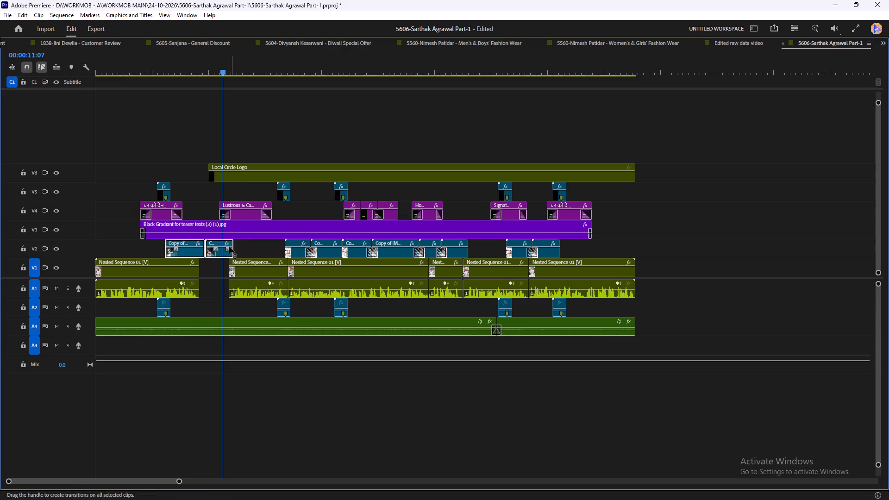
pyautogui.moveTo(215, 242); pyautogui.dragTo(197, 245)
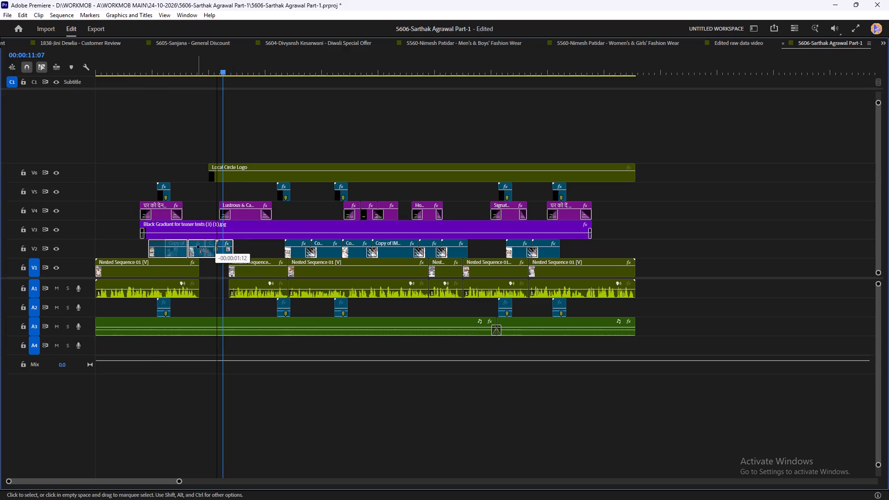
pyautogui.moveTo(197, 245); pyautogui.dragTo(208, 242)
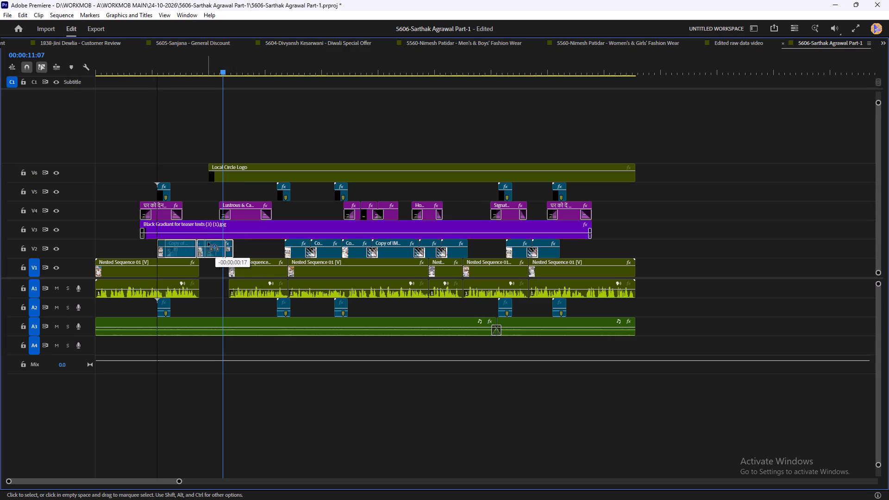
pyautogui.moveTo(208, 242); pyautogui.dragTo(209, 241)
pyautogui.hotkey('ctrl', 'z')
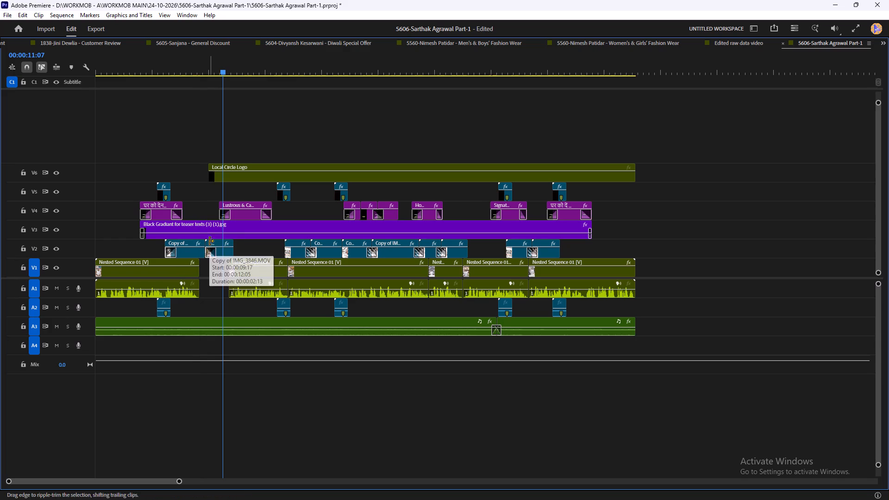
# Delete the second B-roll clip on V2, Copy of IMG_3846.MOV, above the gap.
pyautogui.moveTo(212, 269); pyautogui.dragTo(221, 253)
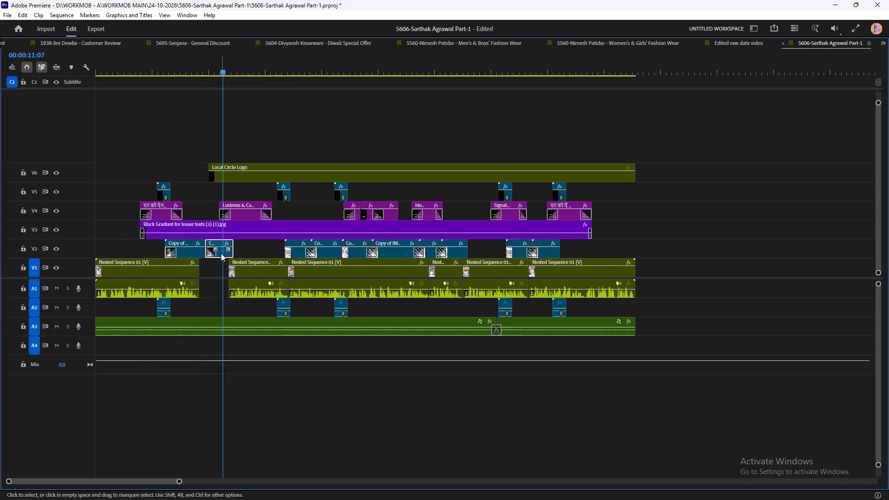
pyautogui.press('BackSpace')
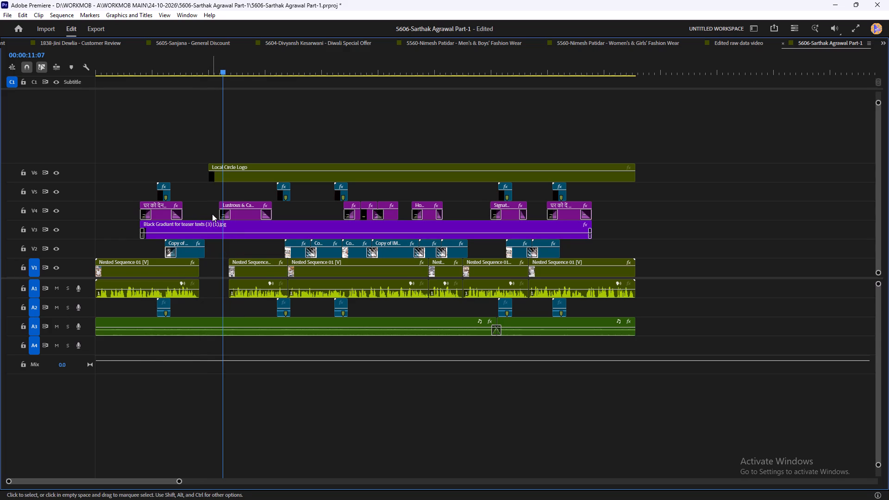
# Shift all captions, V5 overlays, B-roll and nested sequence clips after the gap earlier, with their linked audio, to meet the first V1 clip.
pyautogui.moveTo(247, 149); pyautogui.dragTo(380, 188)
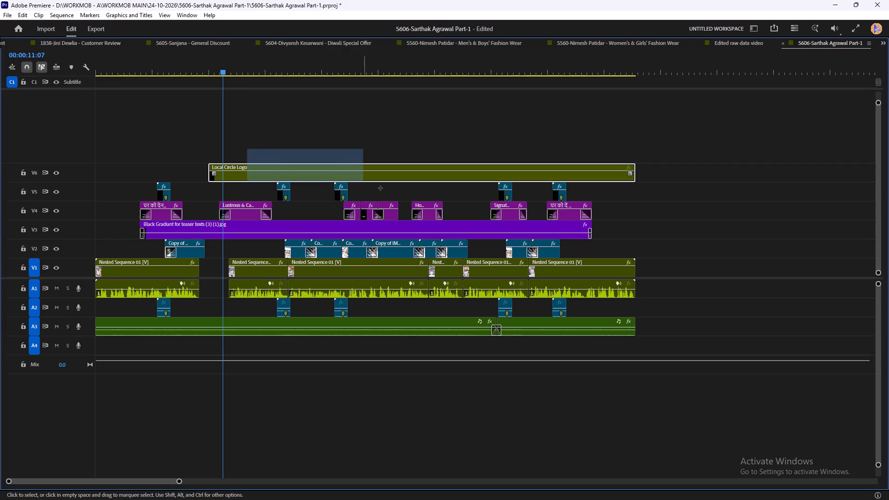
pyautogui.moveTo(380, 188); pyautogui.dragTo(598, 209)
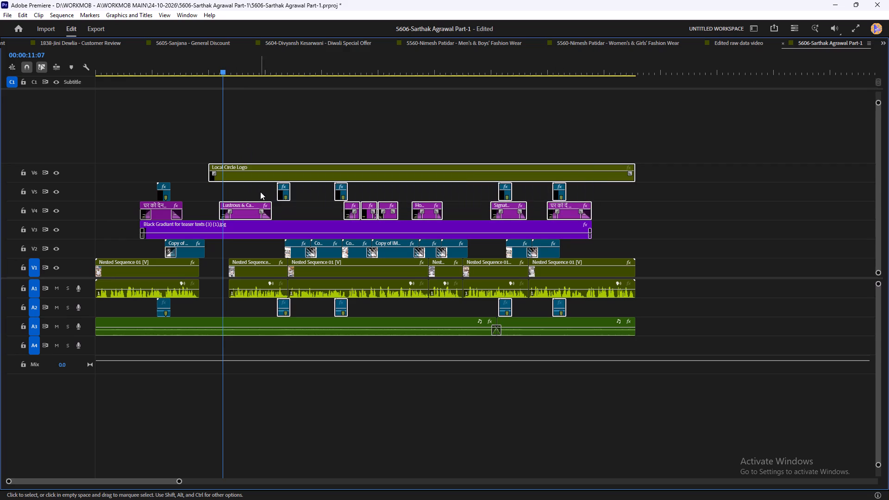
pyautogui.moveTo(256, 191); pyautogui.dragTo(613, 206)
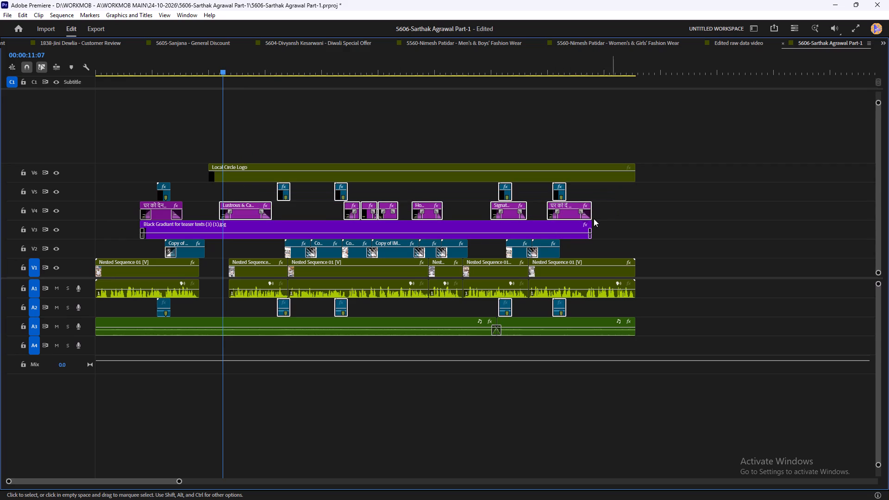
pyautogui.keyDown('shift'); pyautogui.moveTo(268, 245); pyautogui.dragTo(580, 279); pyautogui.keyUp('shift')
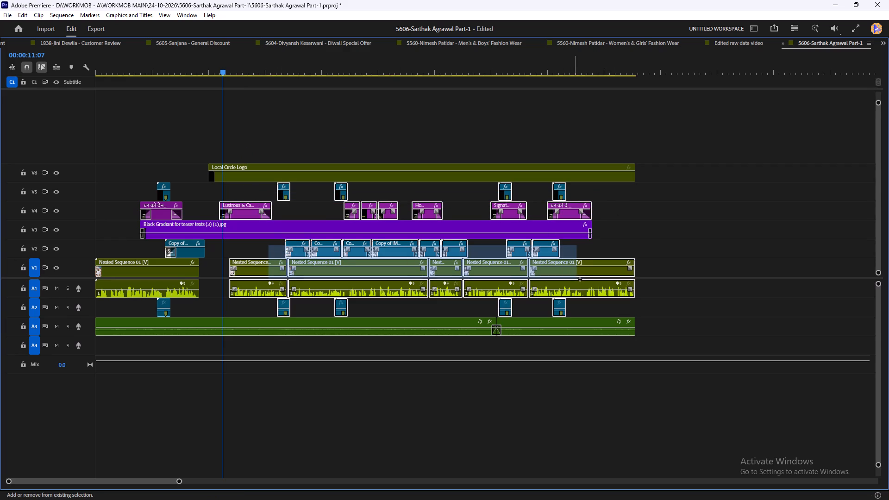
pyautogui.keyDown('shift'); pyautogui.moveTo(580, 279); pyautogui.dragTo(586, 281); pyautogui.keyUp('shift')
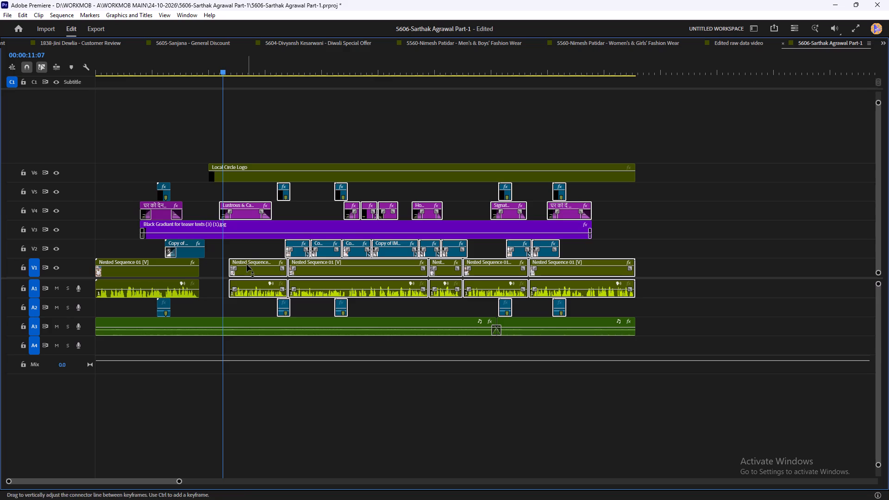
pyautogui.moveTo(247, 260); pyautogui.dragTo(230, 263)
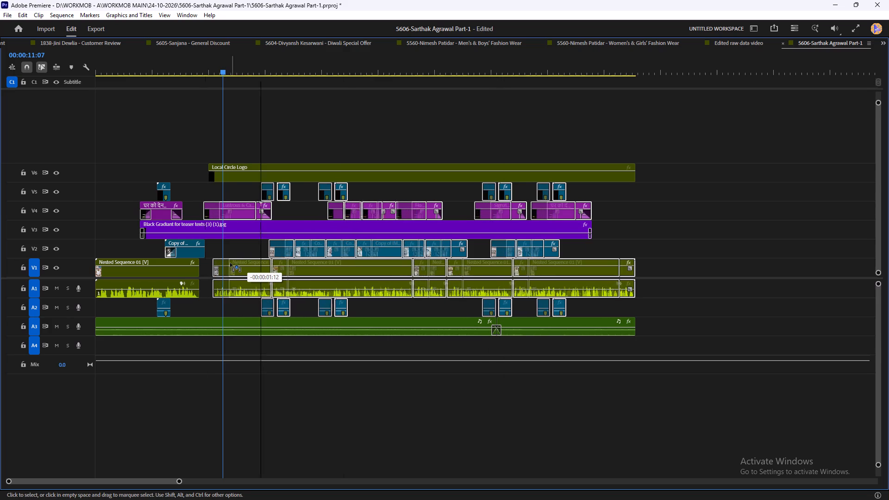
pyautogui.moveTo(230, 263); pyautogui.dragTo(219, 260)
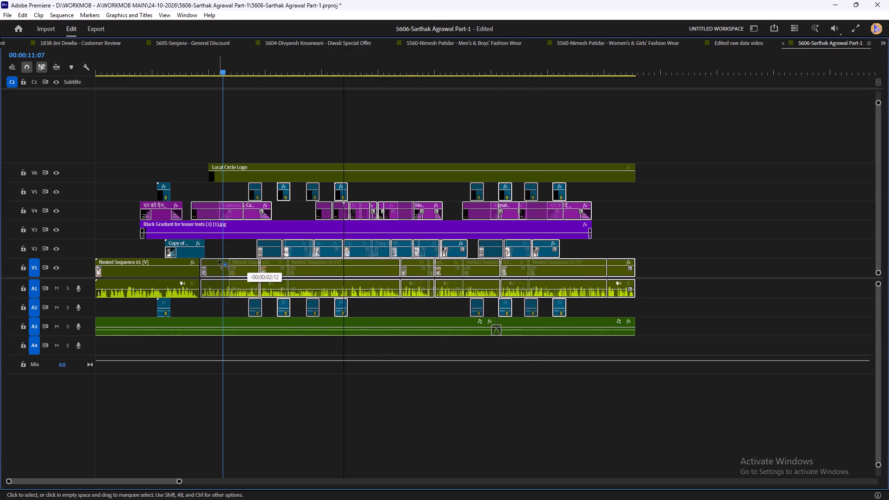
pyautogui.moveTo(219, 260); pyautogui.dragTo(218, 260)
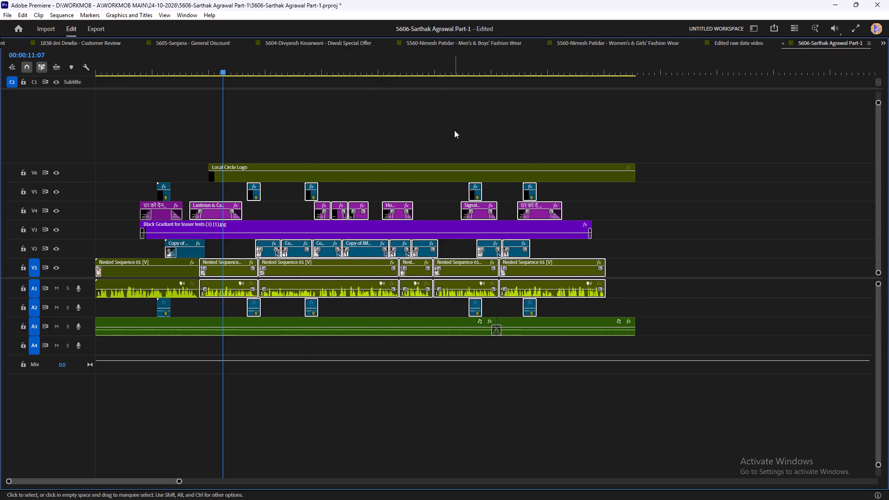
pyautogui.click(454, 130)
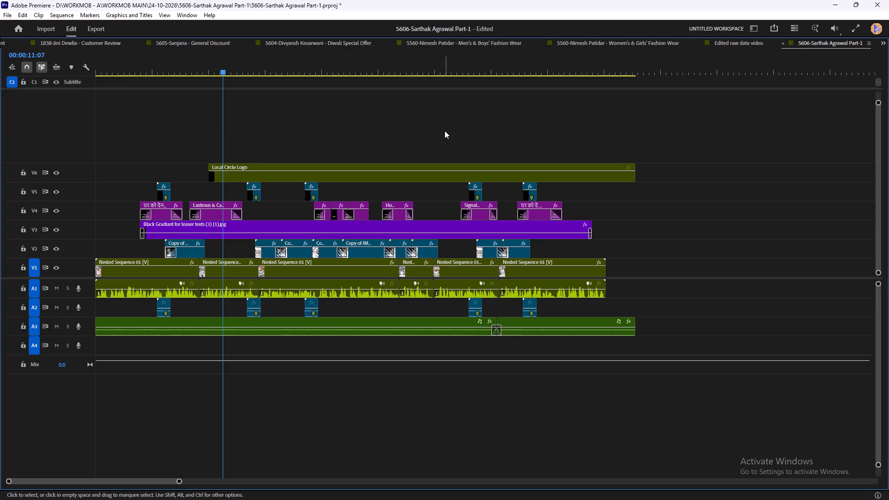
pyautogui.click(444, 131)
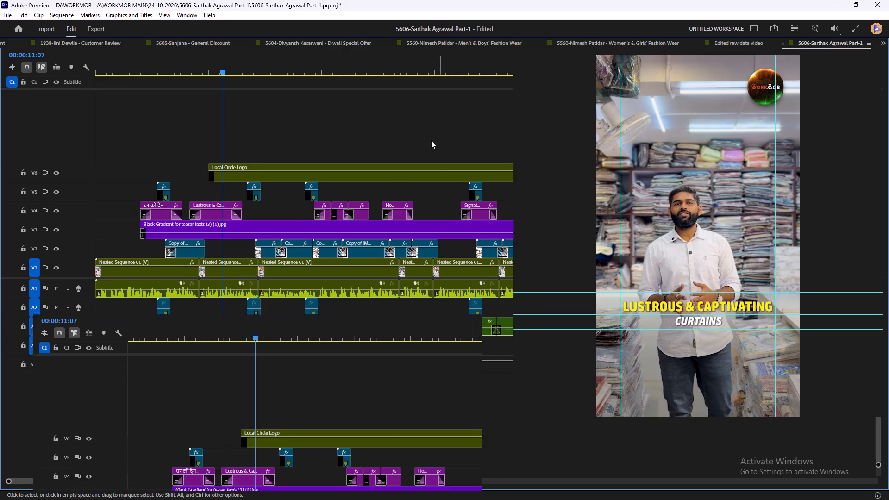
# Play back the tightened sequence, checking the cuts, B-roll and captions through the closing section around 36 to 41 seconds.
pyautogui.press('`')
pyautogui.moveTo(258, 337); pyautogui.dragTo(126, 338)
pyautogui.press('space')
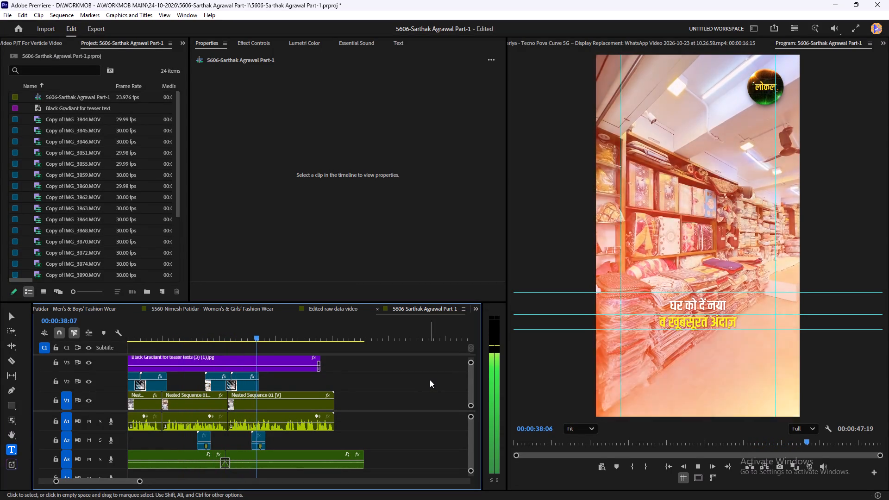
pyautogui.press('space')
pyautogui.press('space')
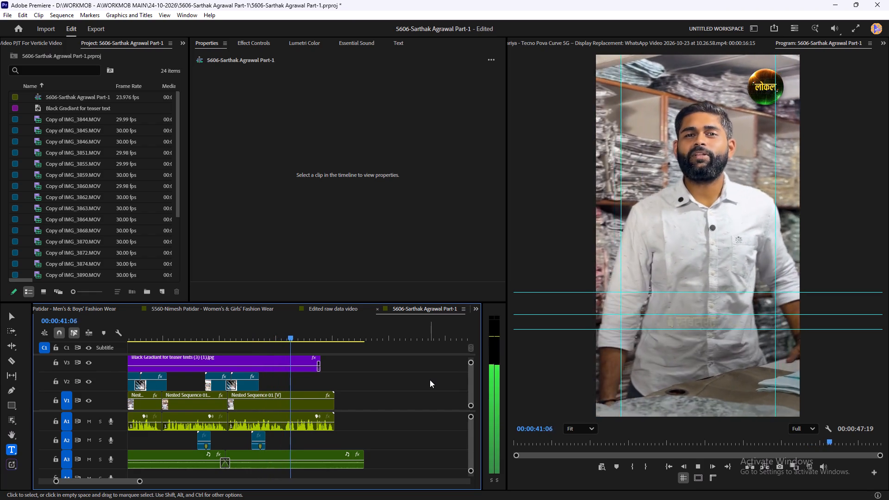
pyautogui.moveTo(300, 333); pyautogui.dragTo(234, 336)
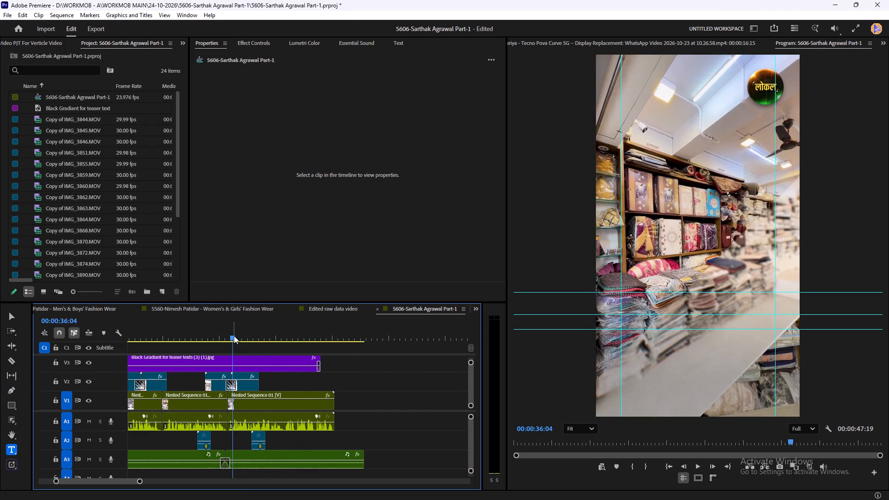
pyautogui.press('space')
pyautogui.press('space')
# Extend the start of the last Hindi caption on V4 slightly earlier, by just under a second.
pyautogui.write('`')
pyautogui.moveTo(214, 204); pyautogui.dragTo(212, 204)
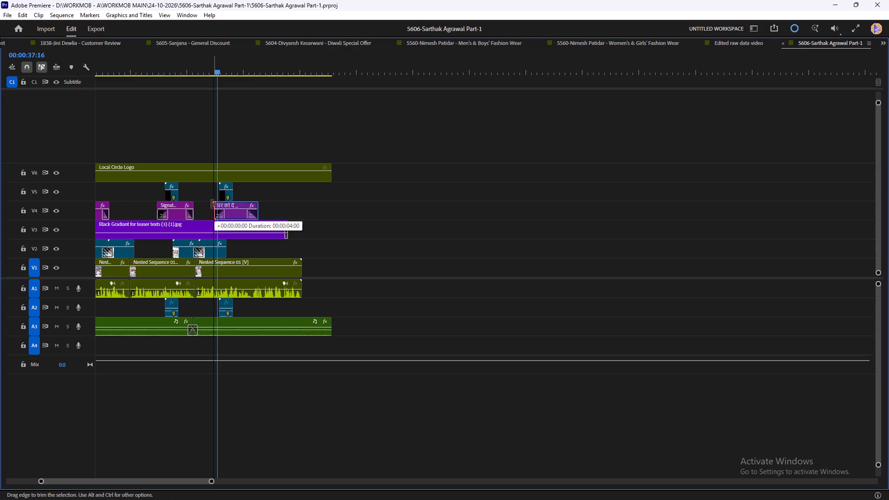
pyautogui.moveTo(212, 204); pyautogui.dragTo(209, 205)
pyautogui.click(437, 225)
# Check the ending in playback and trim the end of the Local Circle Logo clip on V6 to the last nested sequence's end.
pyautogui.press('`')
pyautogui.press('space')
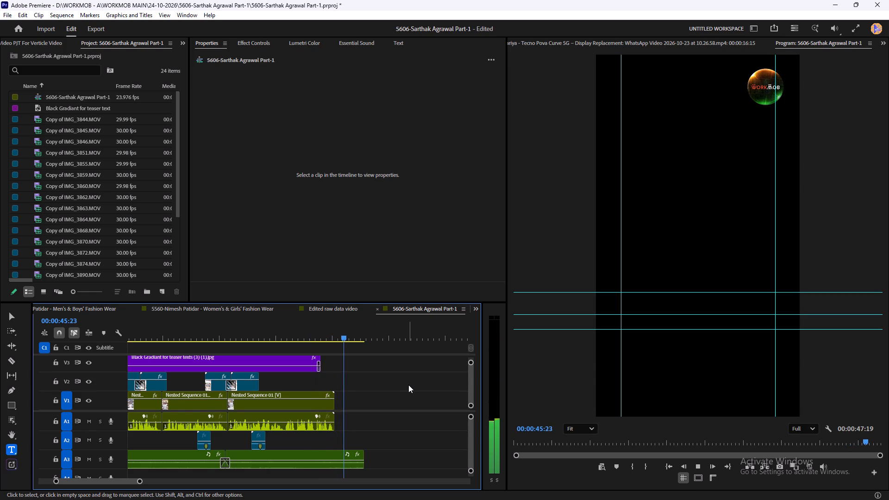
pyautogui.press('space')
pyautogui.write('`')
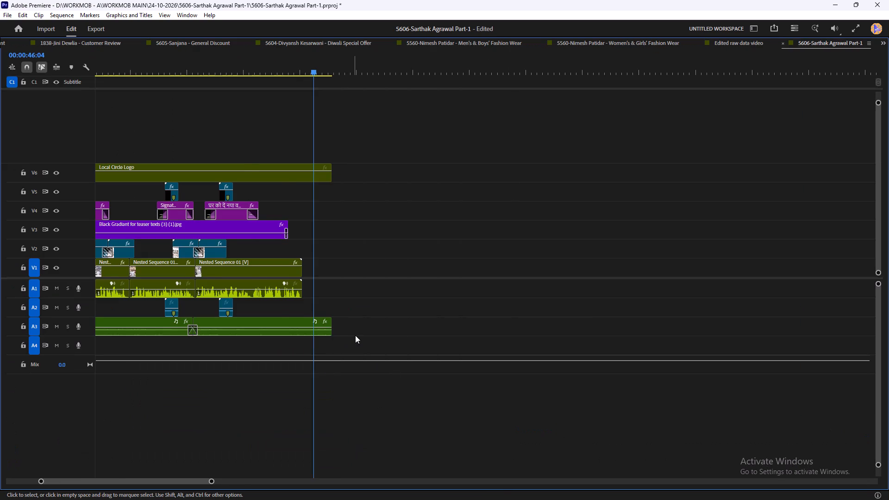
pyautogui.press('\\')
pyautogui.moveTo(741, 121); pyautogui.dragTo(774, 173)
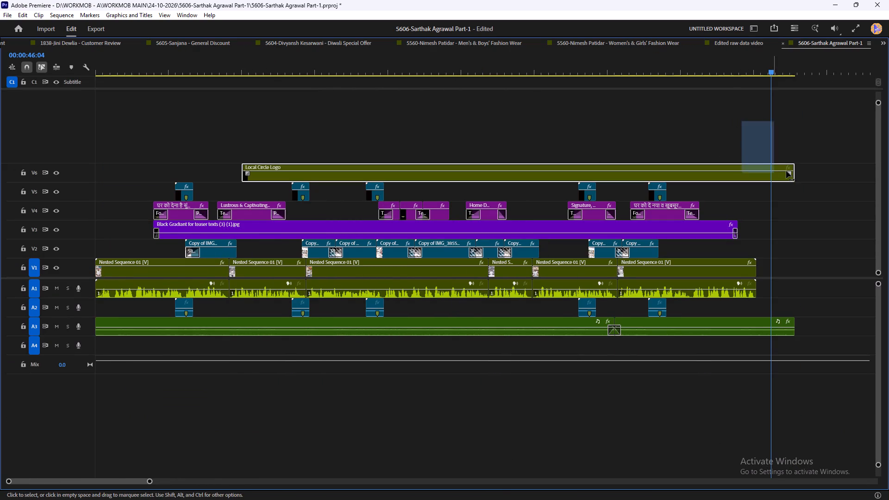
pyautogui.moveTo(793, 166); pyautogui.dragTo(751, 168)
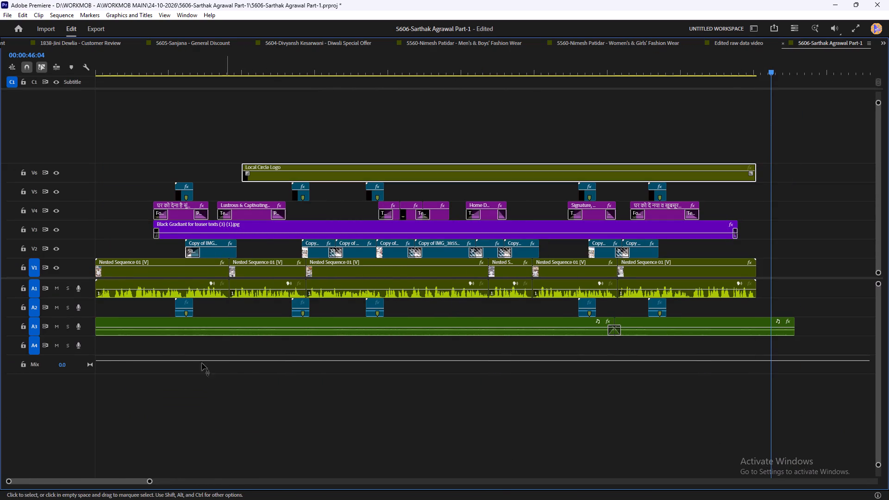
# Trim the opening of the A3 music by about two seconds and move both music clips back to the sequence start.
pyautogui.moveTo(636, 350); pyautogui.dragTo(565, 331)
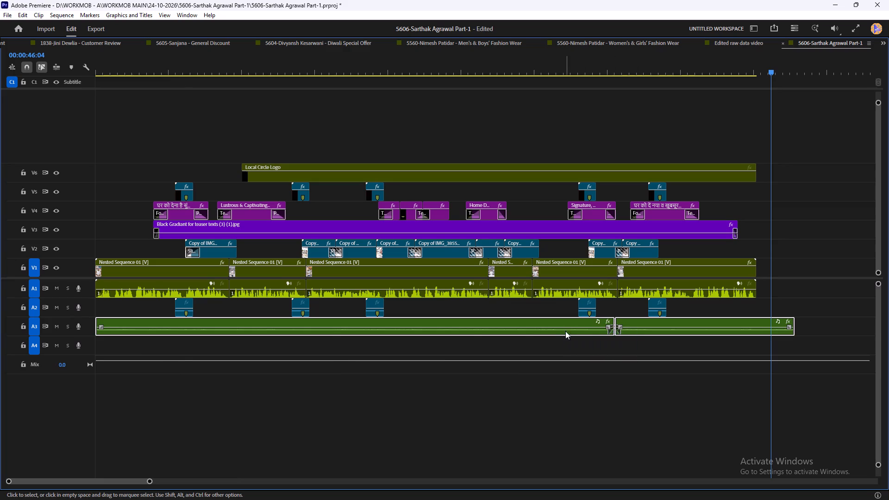
pyautogui.moveTo(99, 321); pyautogui.dragTo(105, 323)
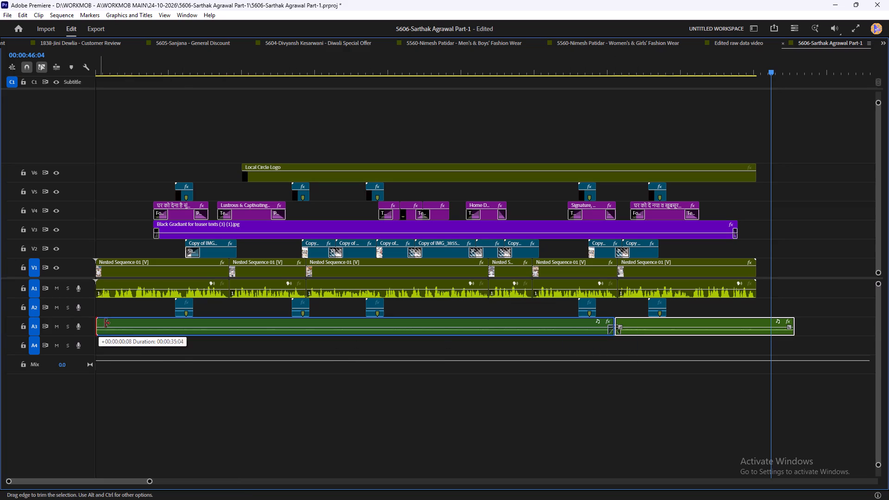
pyautogui.moveTo(105, 323); pyautogui.dragTo(124, 322)
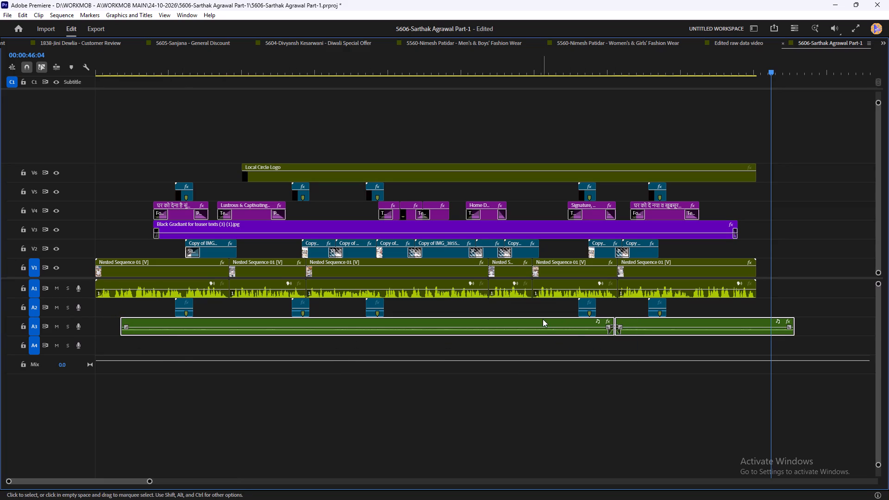
pyautogui.moveTo(543, 319); pyautogui.dragTo(499, 318)
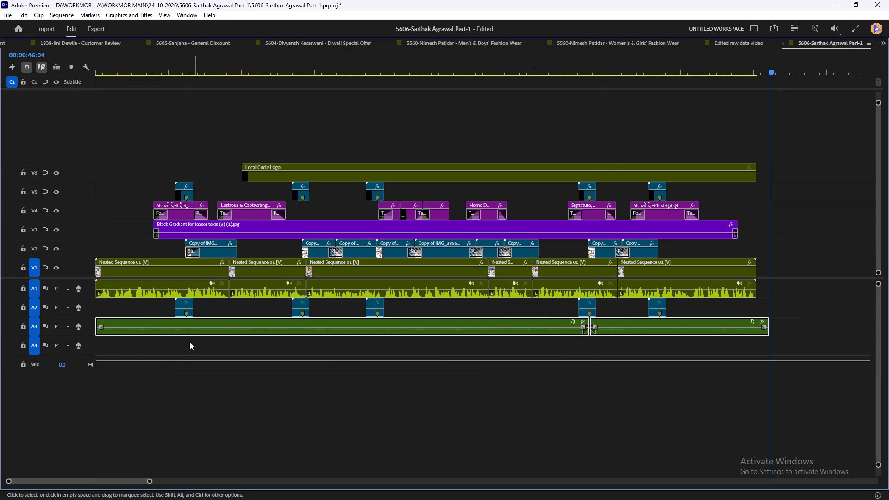
pyautogui.click(95, 320)
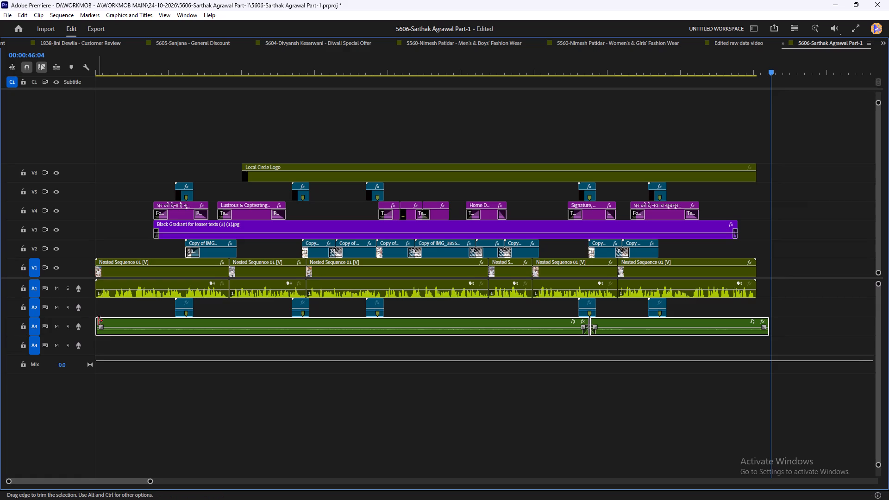
pyautogui.moveTo(98, 321); pyautogui.dragTo(104, 321)
pyautogui.moveTo(671, 321); pyautogui.dragTo(662, 318)
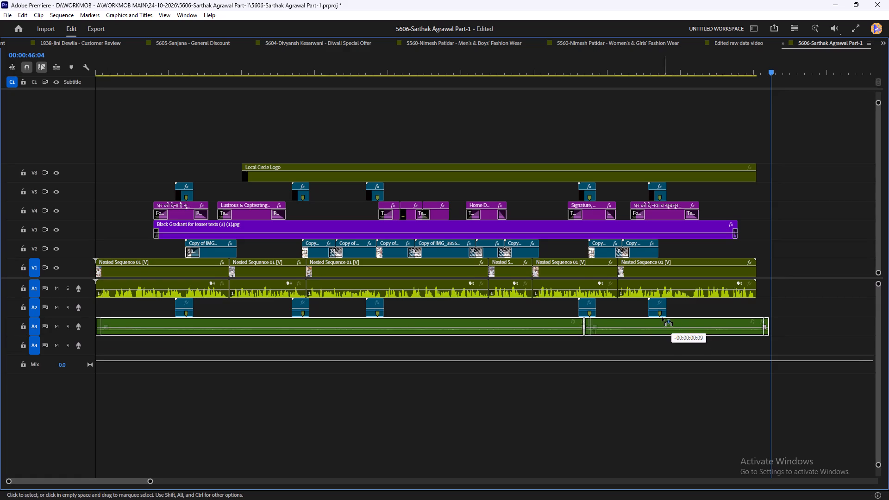
pyautogui.moveTo(662, 318); pyautogui.dragTo(647, 326)
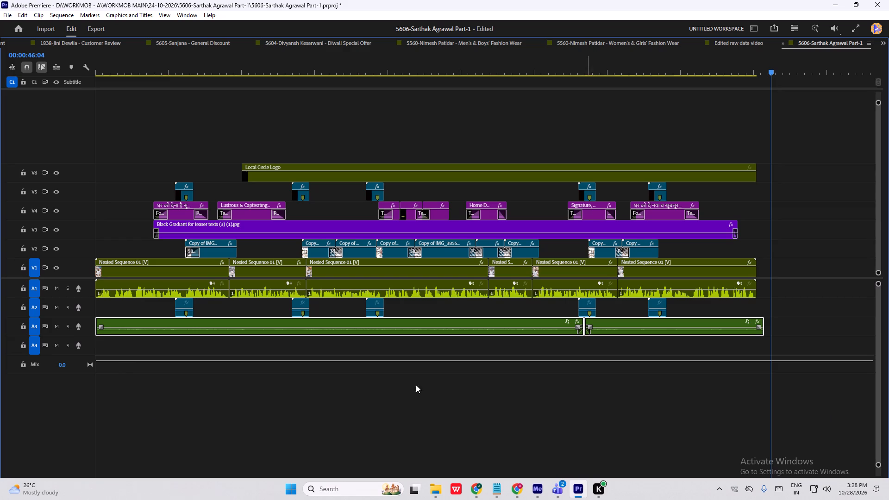
# Trim the end of the second A3 music clip to match the end of the last nested sequence clip.
pyautogui.moveTo(764, 319); pyautogui.dragTo(759, 318)
# Disable the Local Circle Logo clip on V6.
pyautogui.moveTo(730, 116); pyautogui.dragTo(726, 164)
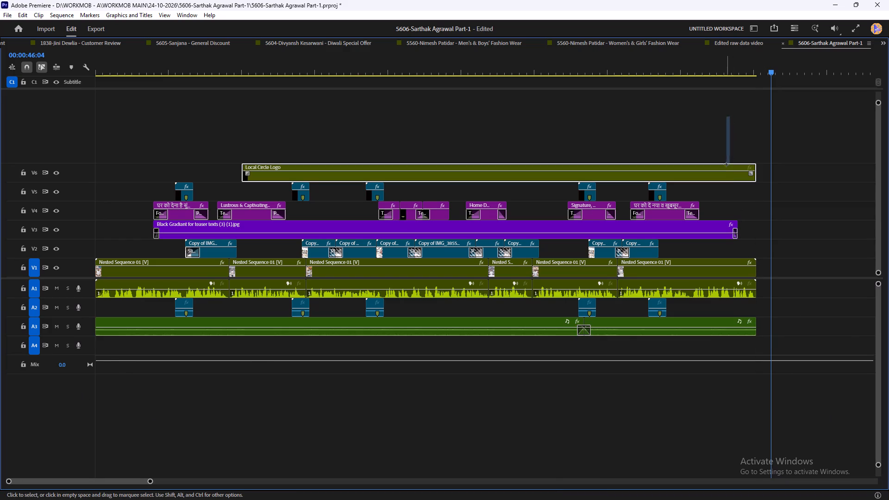
pyautogui.moveTo(726, 164); pyautogui.dragTo(727, 172)
pyautogui.hotkey('shift', 'e')
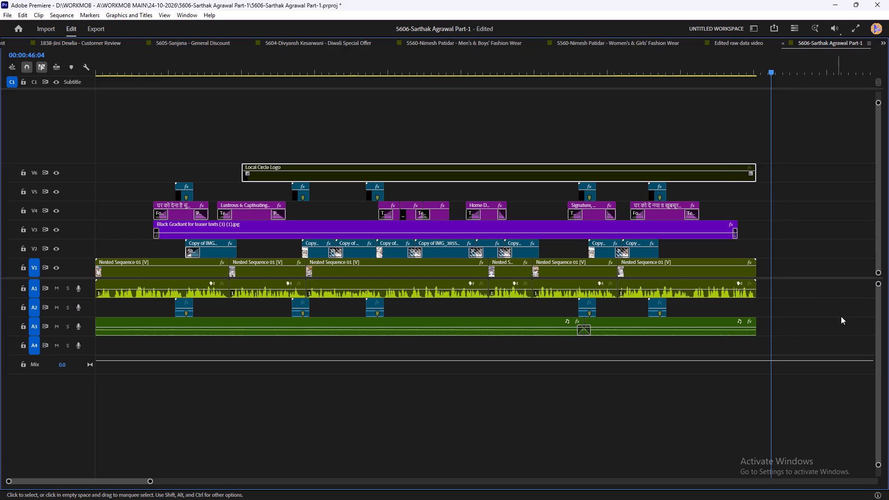
pyautogui.click(628, 115)
# Save the project.
pyautogui.hotkey('ctrl', 's')
pyautogui.hotkey('ctrl', 's')
pyautogui.hotkey('ctrl', 's')
pyautogui.hotkey('ctrl', 's')
pyautogui.hotkey('ctrl', 's')
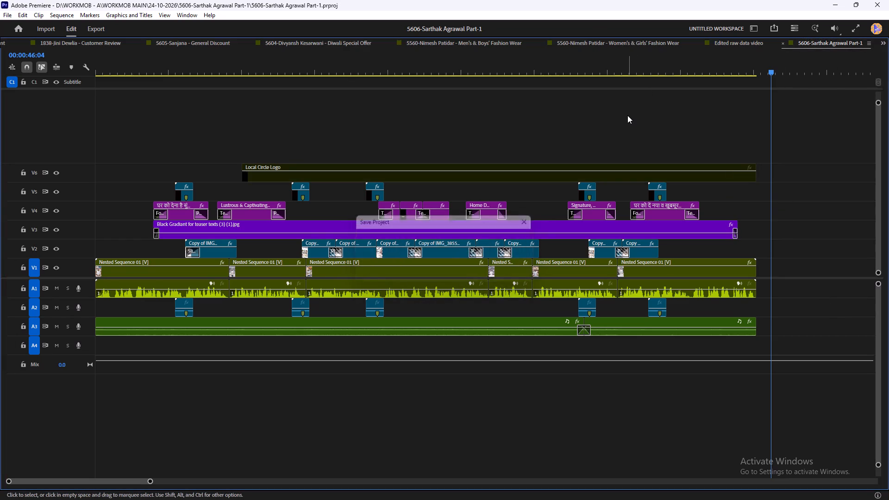
pyautogui.hotkey('ctrl', 's')
pyautogui.hotkey('ctrl', 's')
pyautogui.hotkey('ctrl', 's')
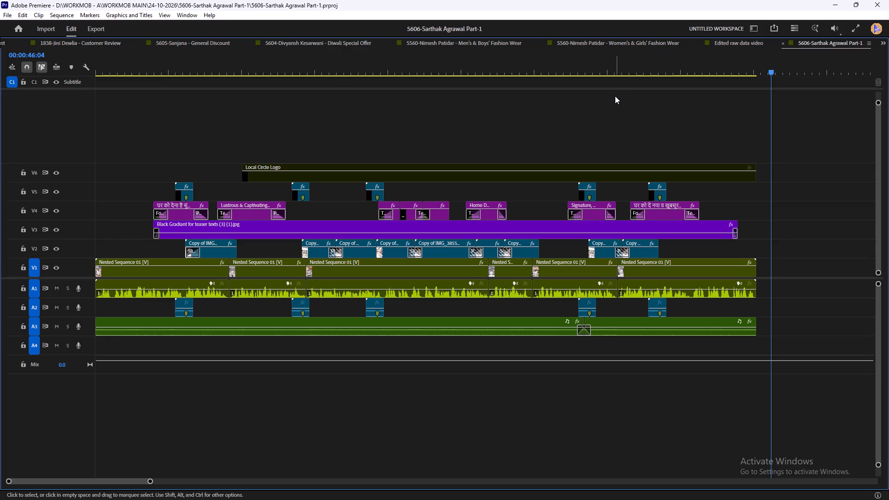
pyautogui.hotkey('ctrl', 's')
pyautogui.hotkey('ctrl', 's')
pyautogui.hotkey('ctrl', 's')
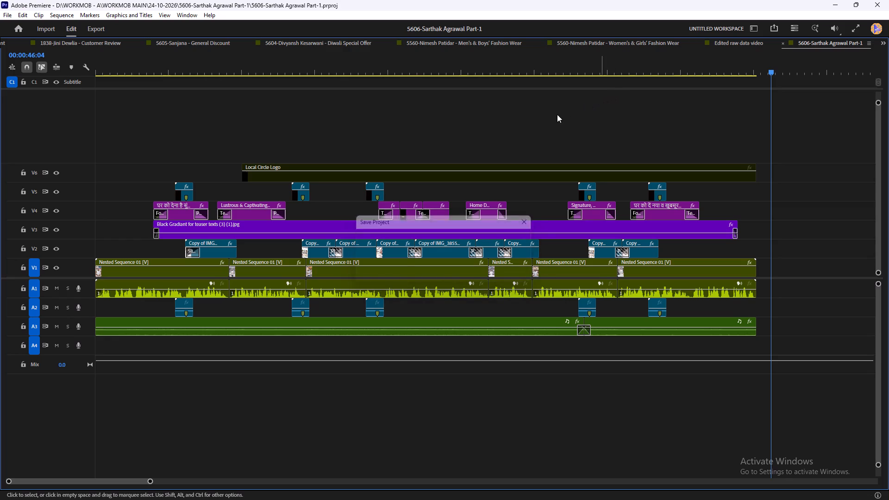
pyautogui.hotkey('ctrl', 's')
pyautogui.hotkey('ctrl', 's')
pyautogui.hotkey('ctrl', 's')
pyautogui.hotkey('ctrl', 's')
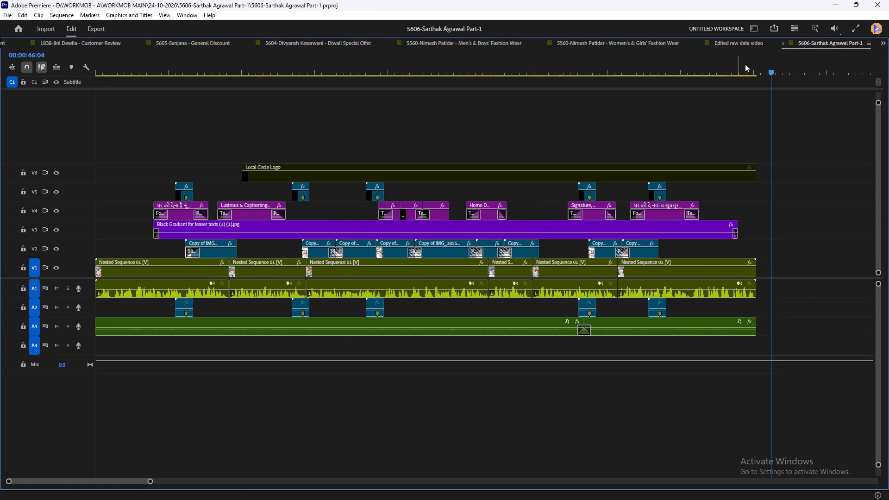
# Check the sequence ending at 00:00:45:04, and send the sequence without the logo to the Media Encoder queue.
pyautogui.moveTo(765, 63); pyautogui.dragTo(474, 201)
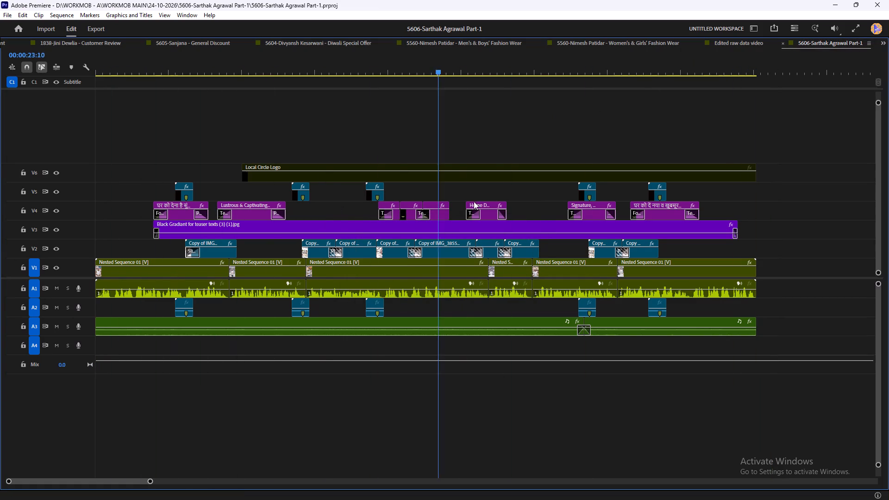
pyautogui.moveTo(474, 201); pyautogui.dragTo(756, 216)
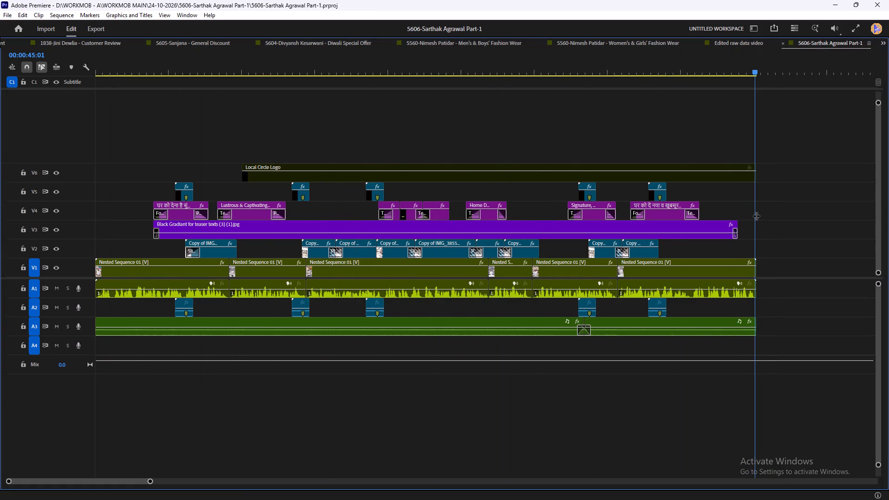
pyautogui.press('=')
pyautogui.press('=')
pyautogui.press('=')
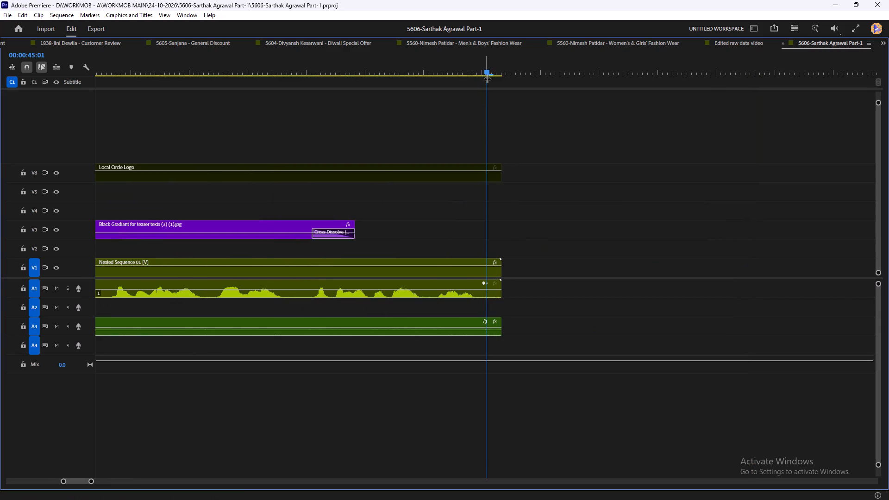
pyautogui.click(487, 75)
pyautogui.moveTo(490, 71); pyautogui.dragTo(500, 72)
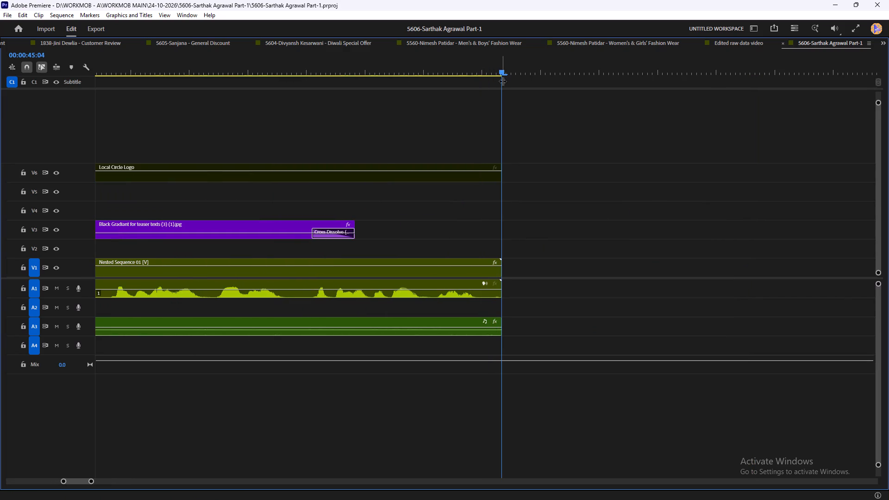
pyautogui.click(576, 151)
pyautogui.hotkey('alt', 'shift', 'm')
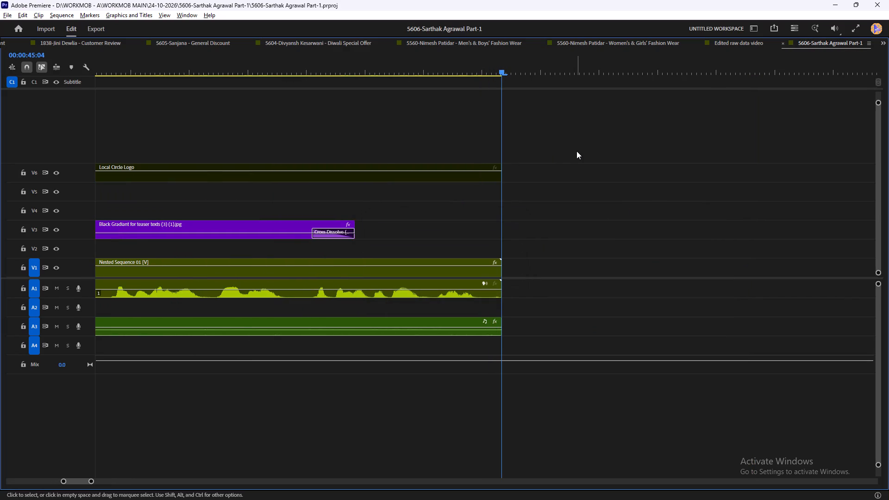
# Enable the Local Circle Logo clip on V6.
pyautogui.moveTo(374, 140); pyautogui.dragTo(390, 161)
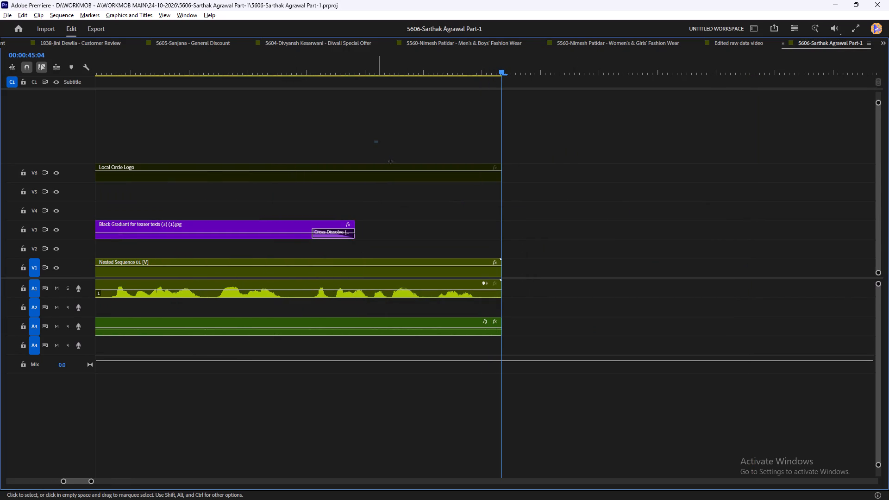
pyautogui.moveTo(390, 161); pyautogui.dragTo(394, 166)
pyautogui.hotkey('shift', 'e')
pyautogui.click(393, 142)
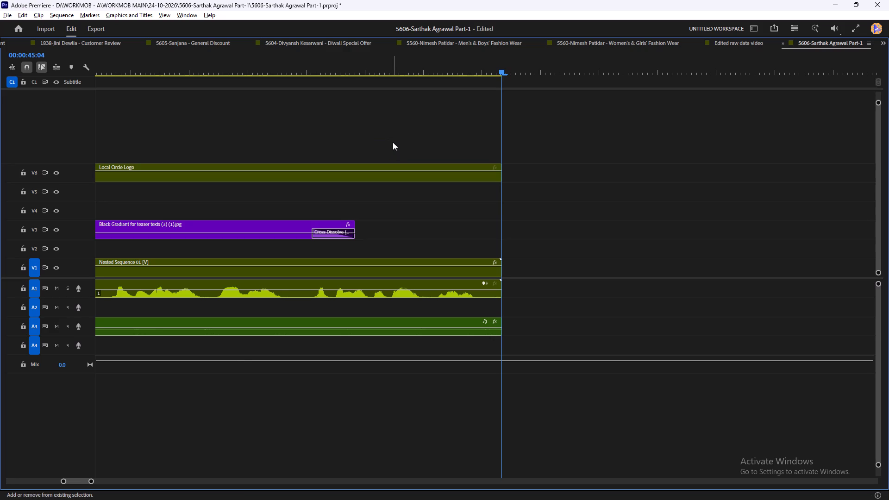
# Send the sequence with the logo enabled to the Media Encoder queue.
pyautogui.hotkey('alt', 'shift', 'm')
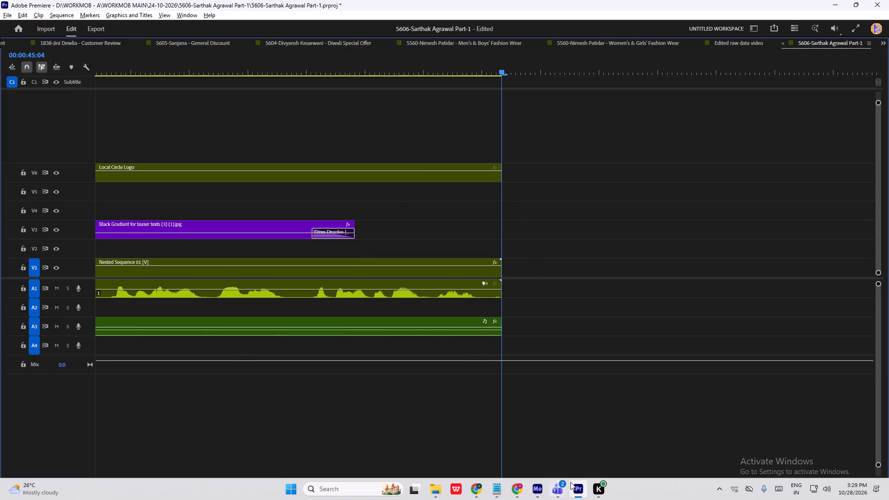
# Switch to Media Encoder and apply the Media Encoder RENDER - 1080_1920_VFL preset to the first Ready 5606 Part-1 export.
pyautogui.click(534, 478)
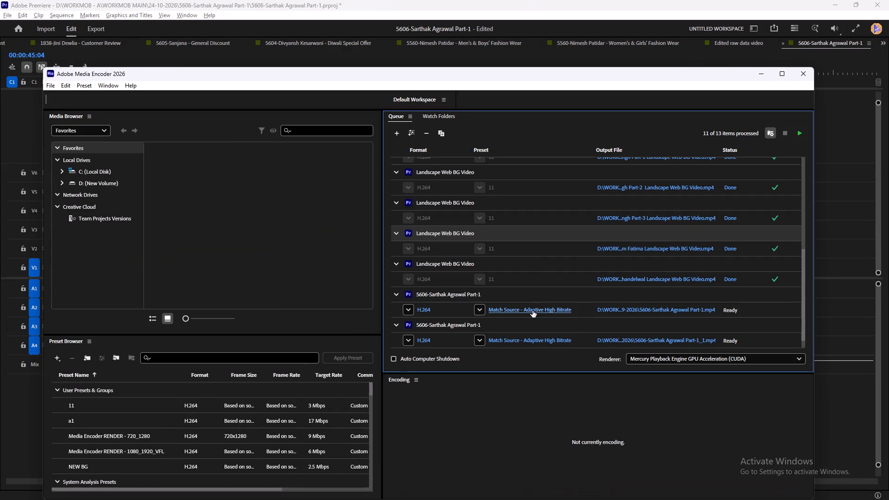
pyautogui.click(532, 311)
pyautogui.click(671, 152)
pyautogui.scroll(6, 689, 185)
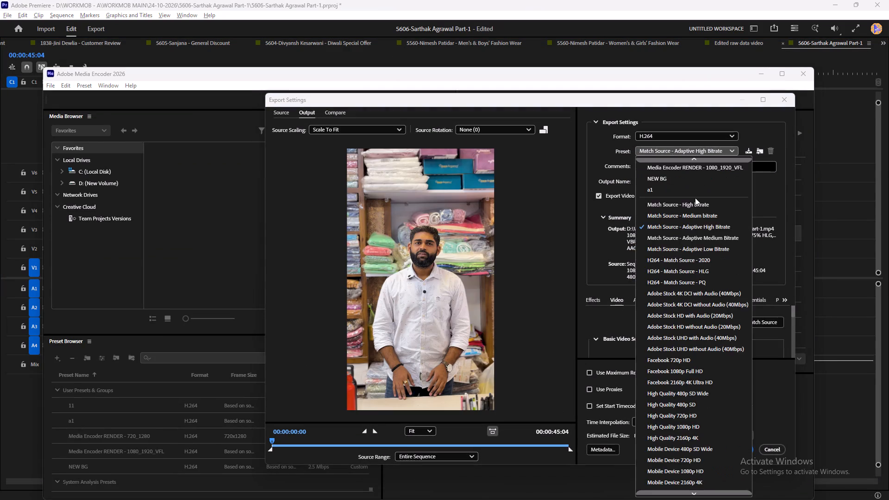
pyautogui.scroll(3, 693, 194)
pyautogui.click(695, 195)
# Set the first export's output folder to 28-10-2026 and append "WM LOCAL - 1080 P With BGM" to its file name.
pyautogui.click(674, 181)
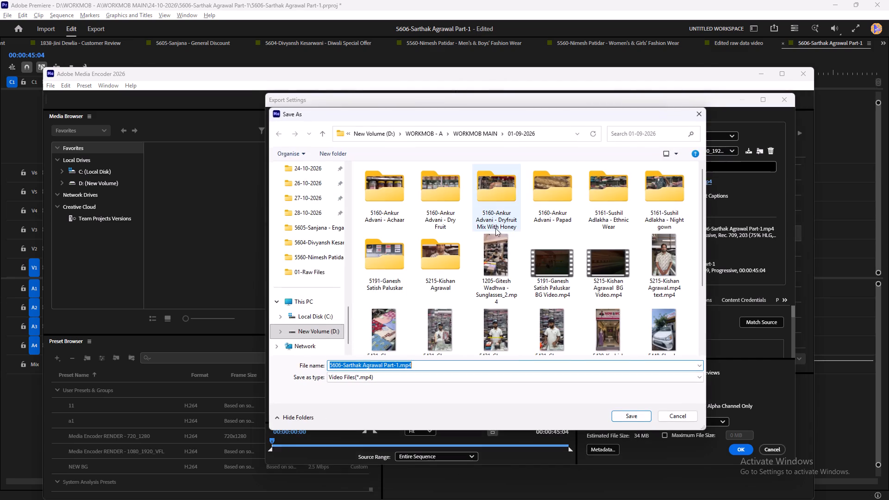
pyautogui.click(294, 215)
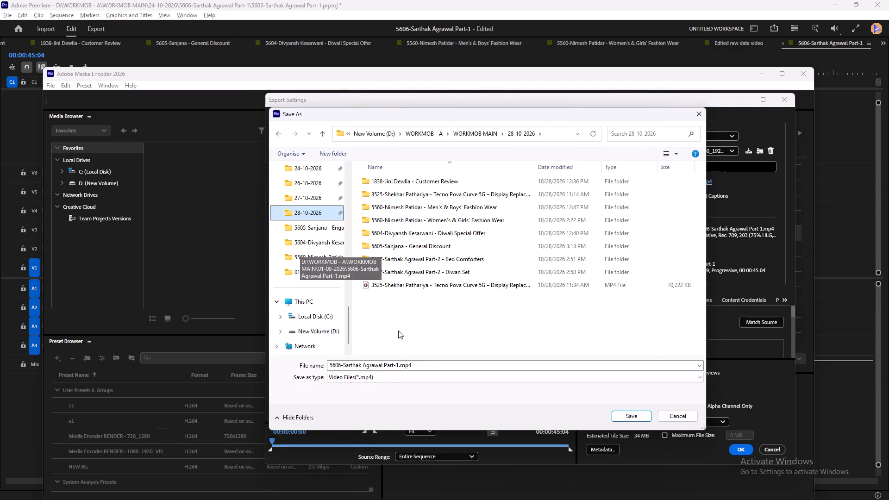
pyautogui.click(438, 363)
pyautogui.click(457, 367)
pyautogui.press('space')
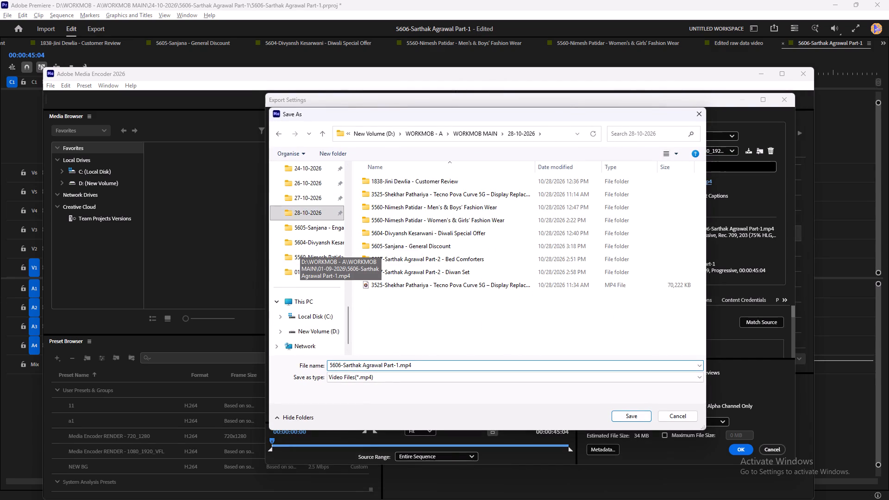
pyautogui.write('WM LOCAL - 1080 P W')
pyautogui.write('ith BGM')
pyautogui.press('space')
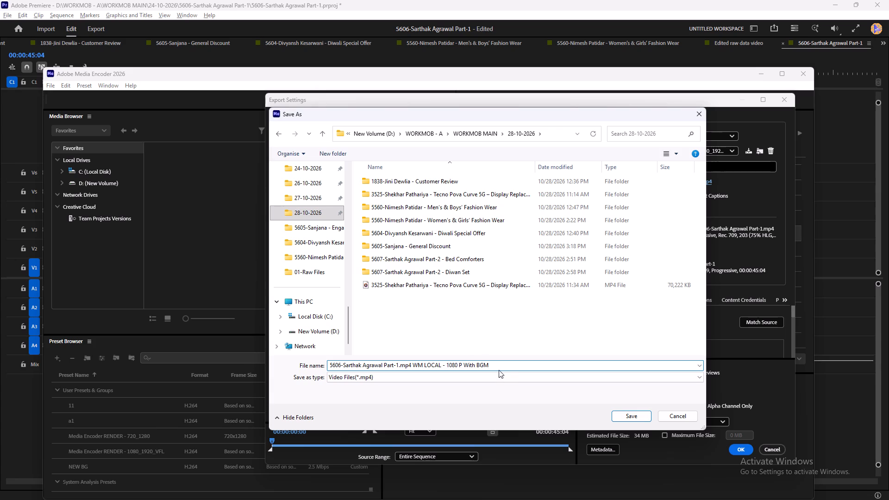
pyautogui.click(622, 419)
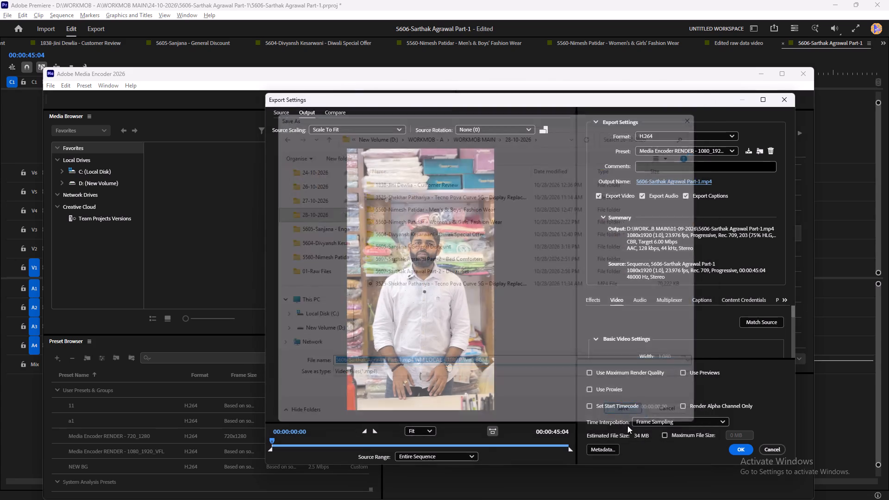
pyautogui.click(749, 451)
# Duplicate the 1080 P With BGM output in the queue.
pyautogui.click(455, 312)
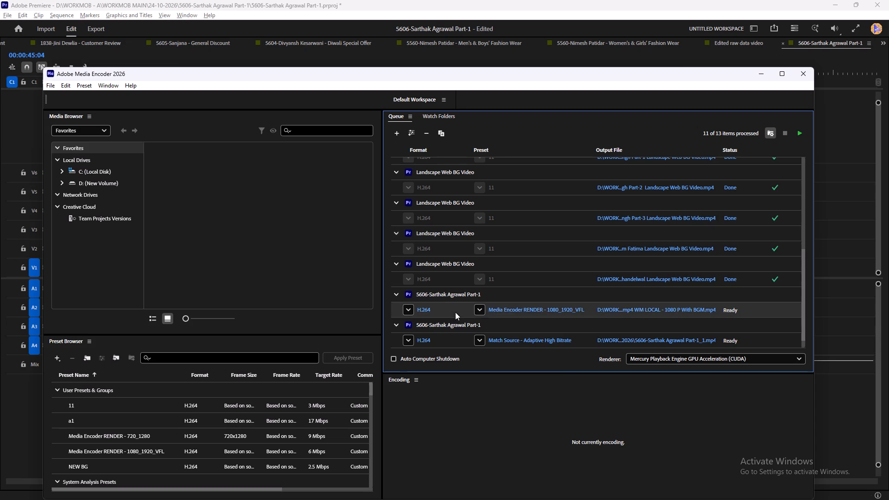
pyautogui.rightClick(455, 312)
pyautogui.click(495, 413)
# Apply the Media Encoder RENDER - 720_1280 preset to the duplicate output and change 1080 to 720 in its file name.
pyautogui.click(551, 328)
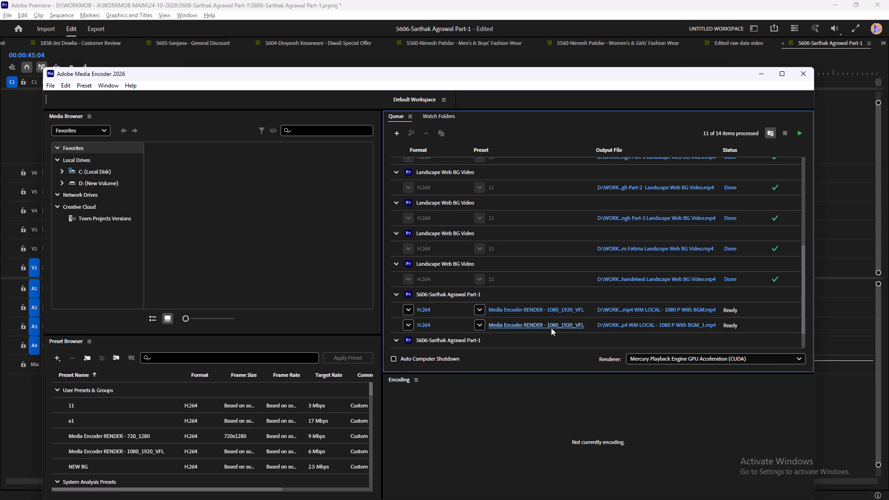
pyautogui.click(687, 147)
pyautogui.scroll(6, 699, 199)
pyautogui.click(705, 190)
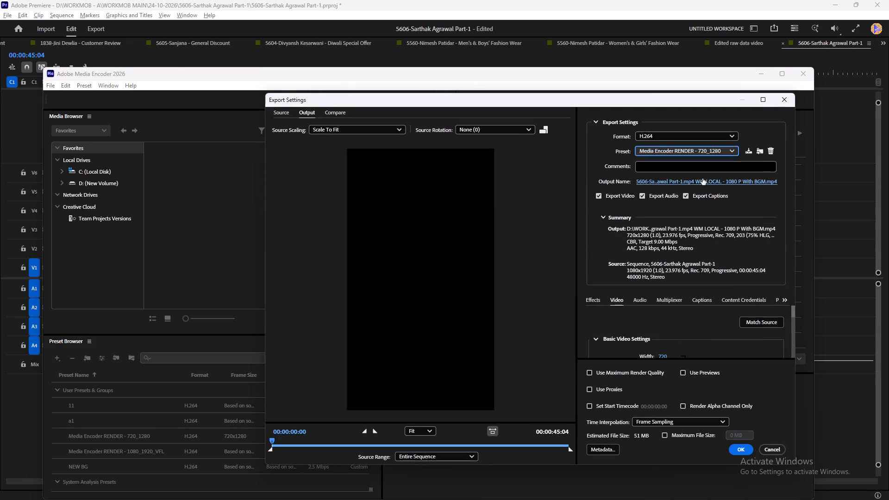
pyautogui.click(702, 178)
pyautogui.moveTo(457, 366); pyautogui.dragTo(457, 366)
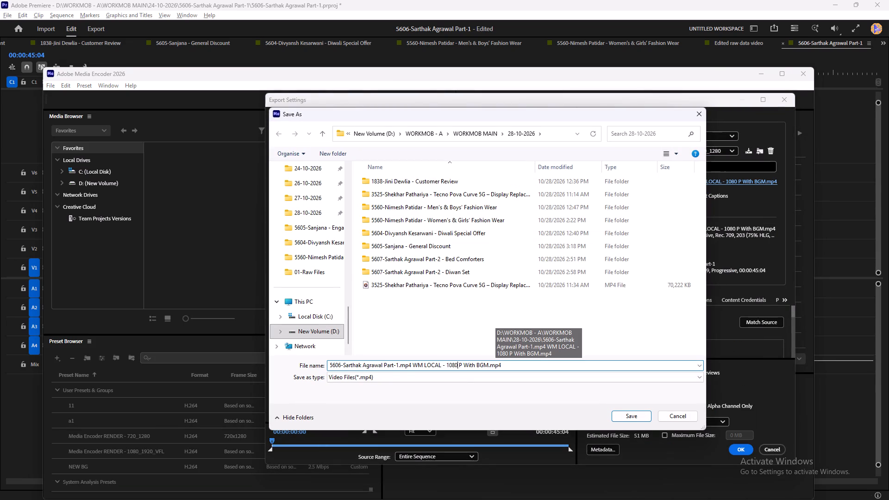
pyautogui.moveTo(457, 366); pyautogui.dragTo(446, 364)
pyautogui.write('720')
pyautogui.click(642, 414)
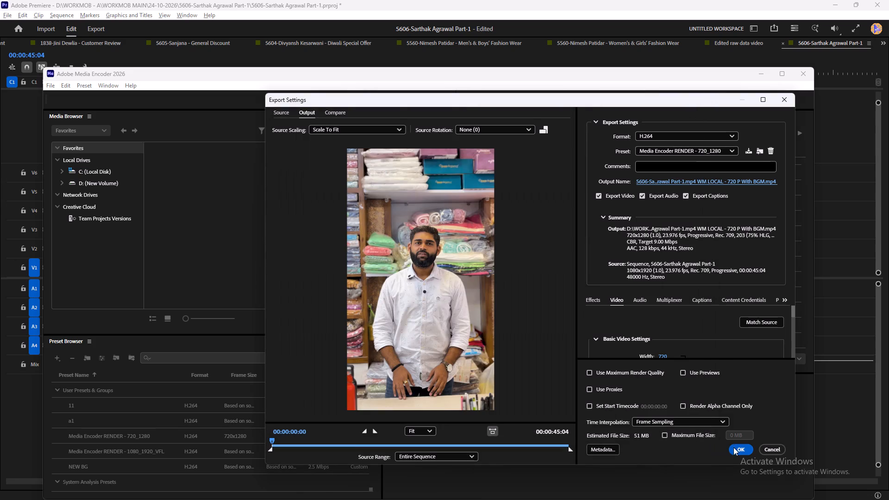
pyautogui.click(733, 447)
# Apply the Media Encoder RENDER - 1080_1920_VFL preset to the second queued 5606 Part-1 export.
pyautogui.scroll(-7, 619, 274)
pyautogui.click(541, 333)
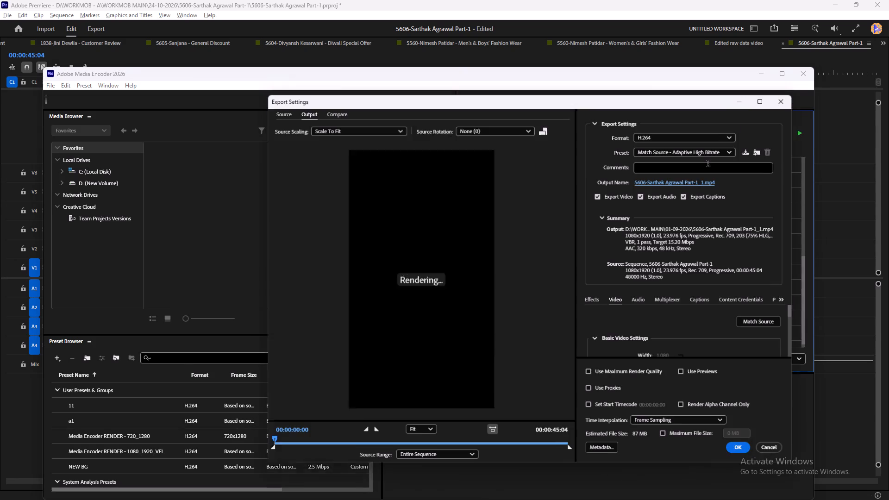
pyautogui.click(688, 151)
pyautogui.scroll(5, 685, 189)
pyautogui.click(711, 168)
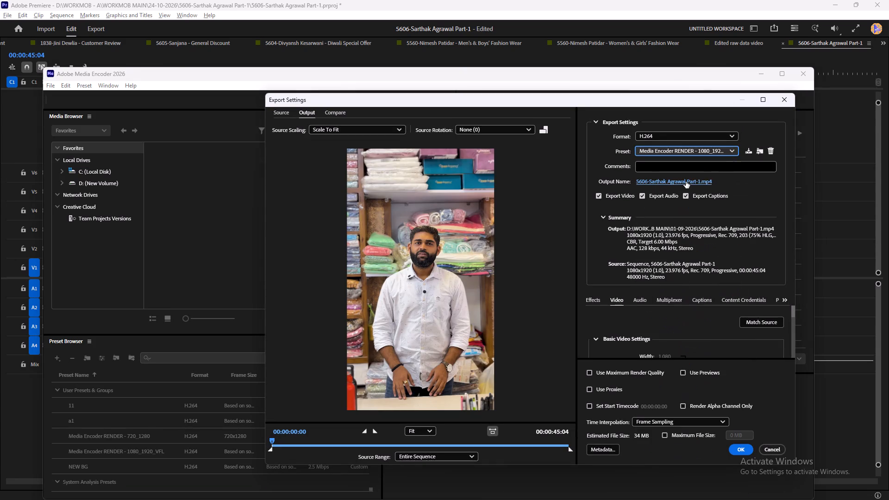
# Set the second export's folder to 28-10-2026, append "WM LOCAL - 1080 P With LOGO" to its file name, and copy that suffix.
pyautogui.click(686, 181)
pyautogui.click(299, 217)
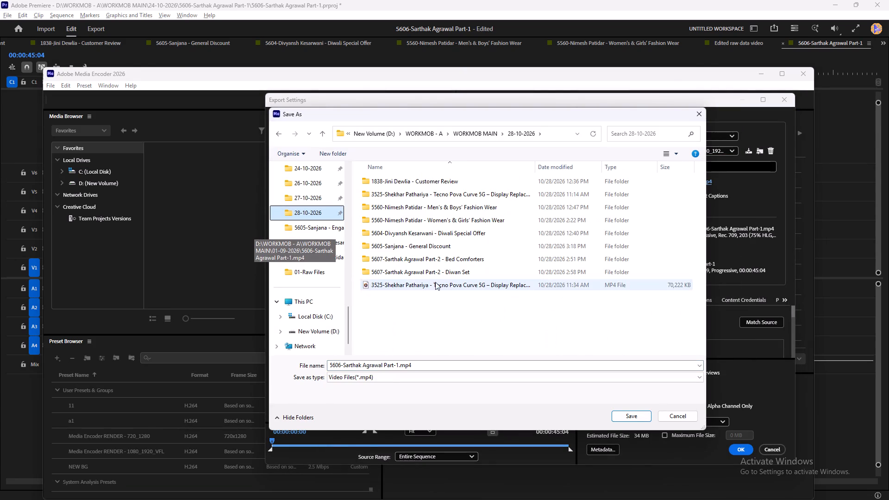
pyautogui.moveTo(430, 362); pyautogui.dragTo(436, 363)
pyautogui.click(444, 363)
pyautogui.press('space')
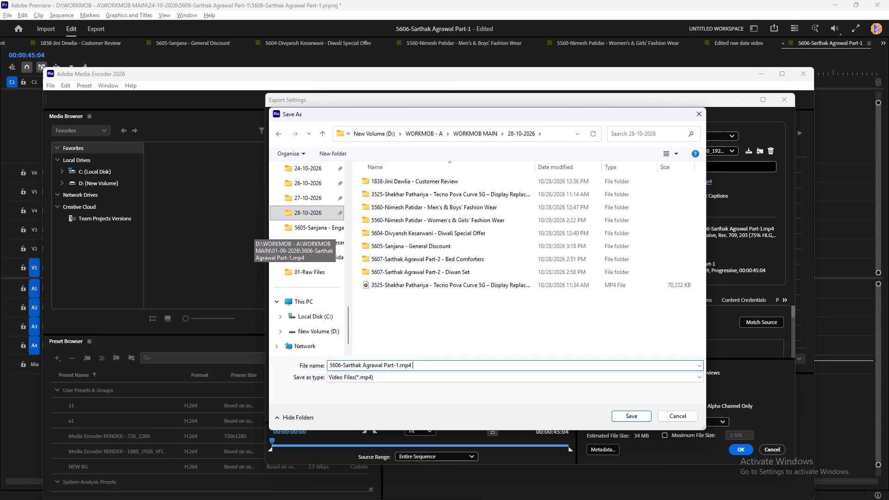
pyautogui.write('WM LOCAL - 1080')
pyautogui.press('space')
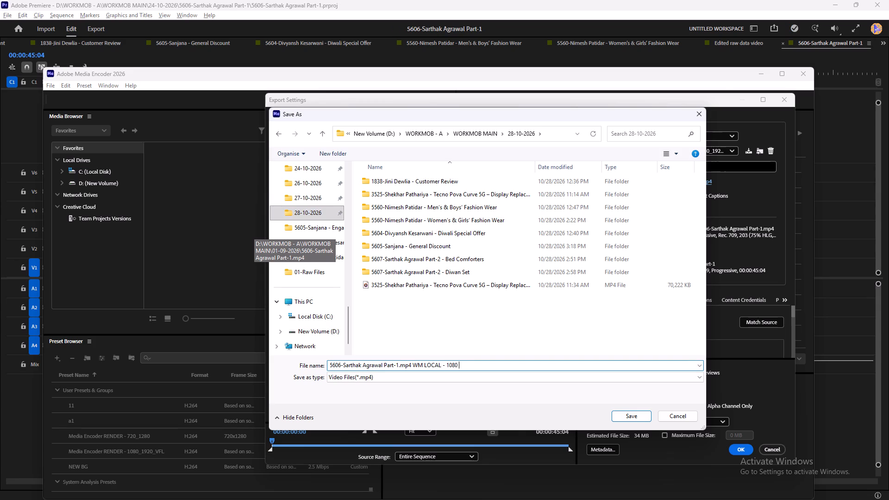
pyautogui.write('P With LOGO')
pyautogui.press('space')
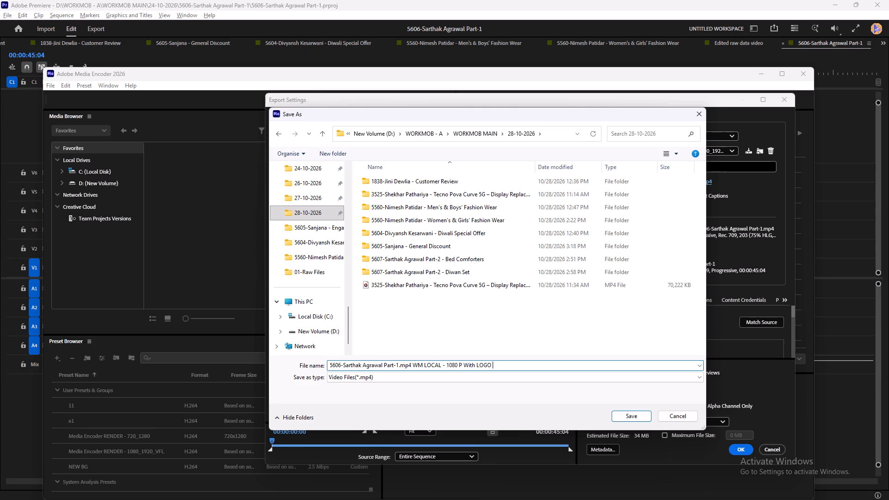
pyautogui.moveTo(411, 366); pyautogui.dragTo(514, 365)
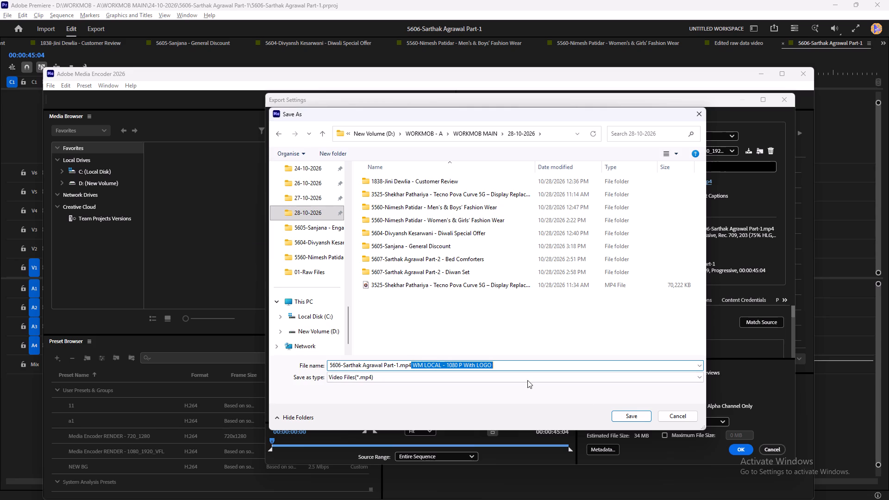
pyautogui.hotkey('ctrl', 'c')
pyautogui.click(626, 417)
pyautogui.click(741, 449)
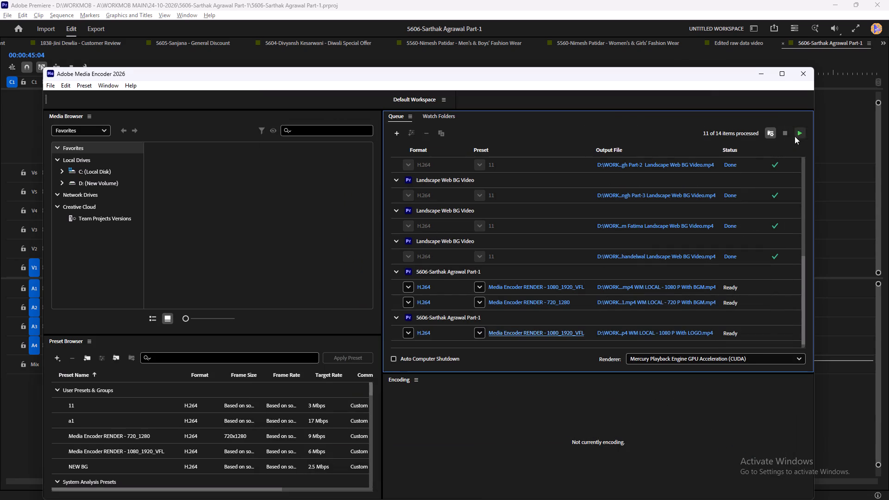
# Start encoding the queue.
pyautogui.click(798, 133)
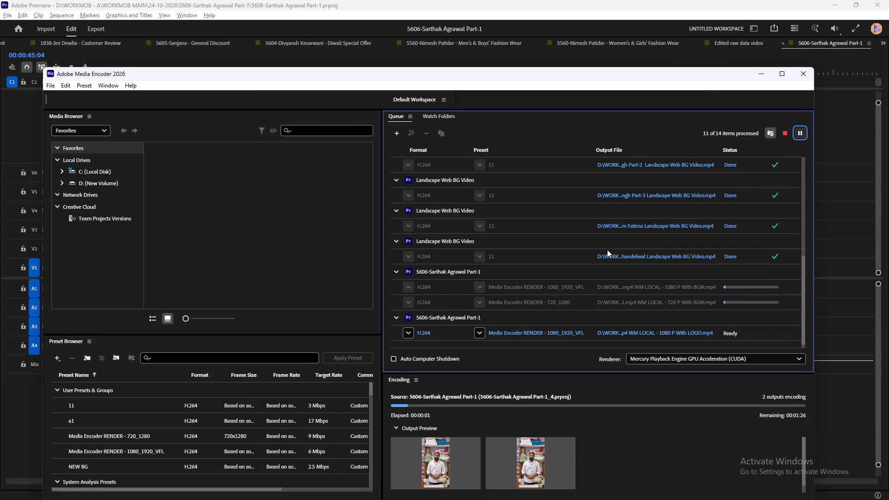
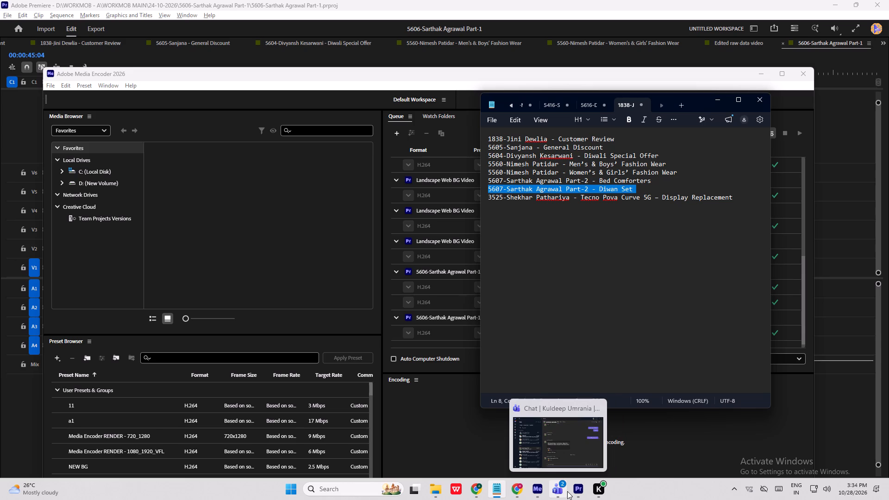
# Switch to Google Drive in Chrome, search for the 5606 Part-1 folder, and open its 02-Edited Videos > Vocal for Local Main Video folder.
pyautogui.click(510, 491)
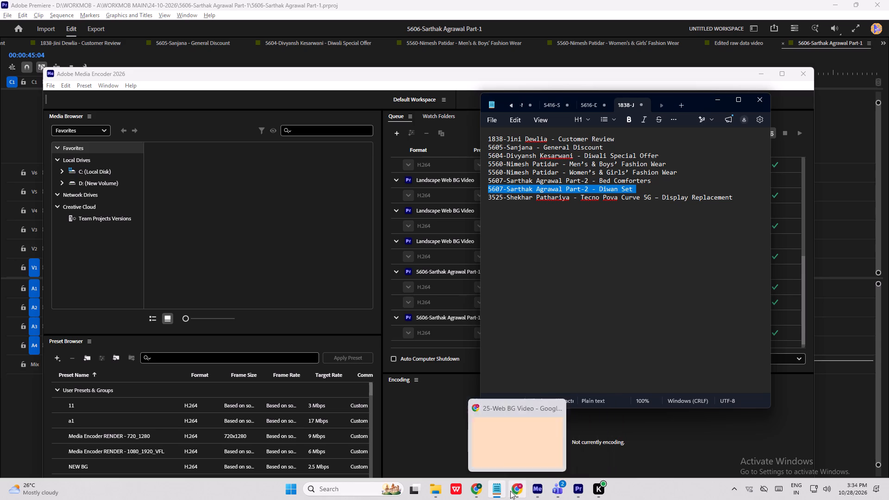
pyautogui.click(247, 64)
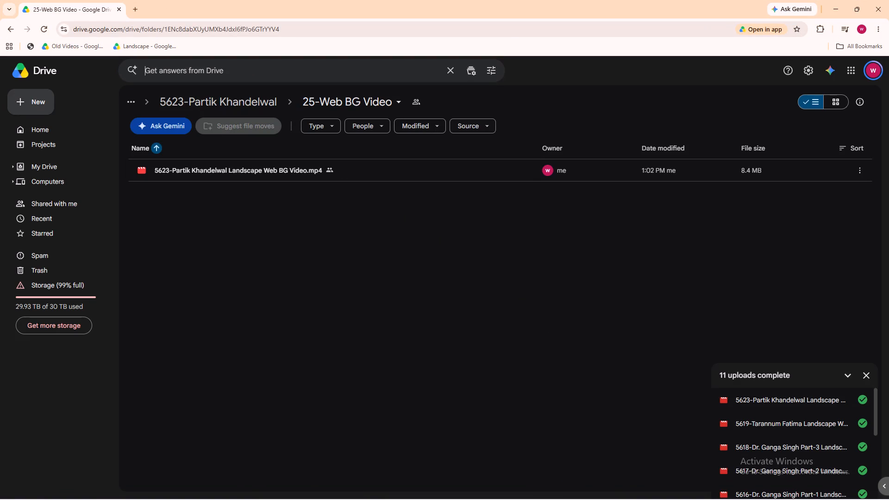
pyautogui.write('ssa')
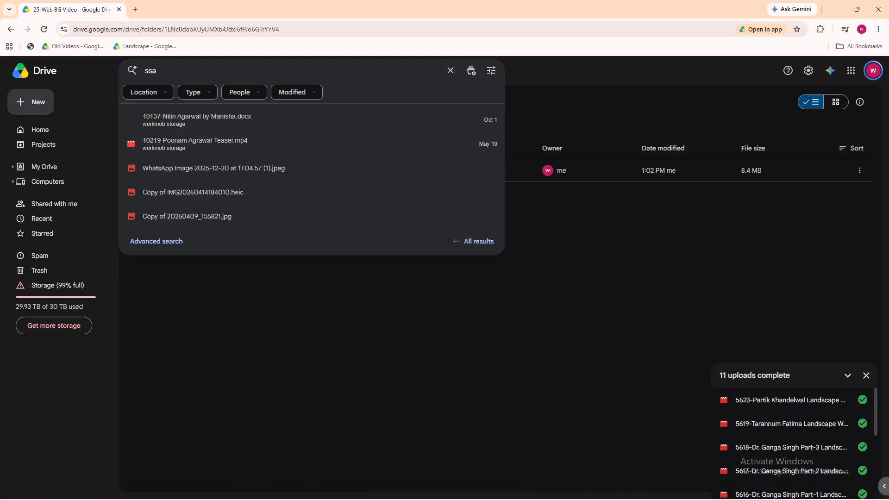
pyautogui.press('BackSpace')
pyautogui.press('BackSpace')
pyautogui.write('ar')
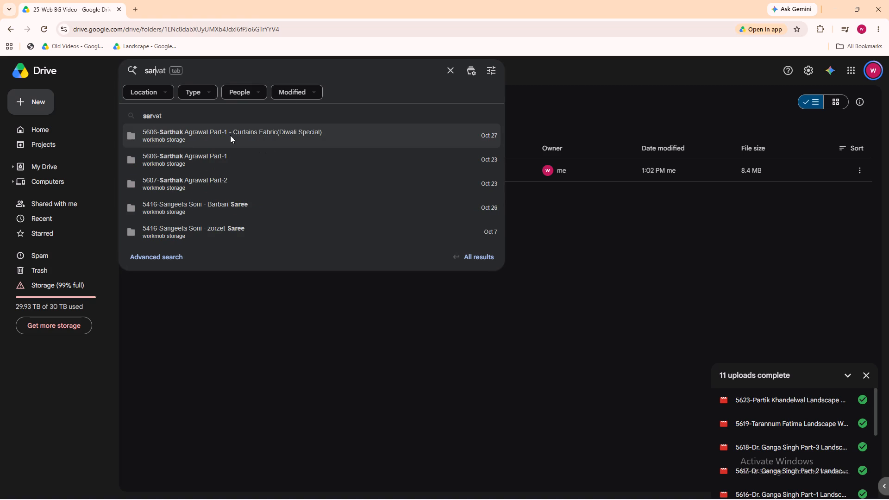
pyautogui.click(239, 164)
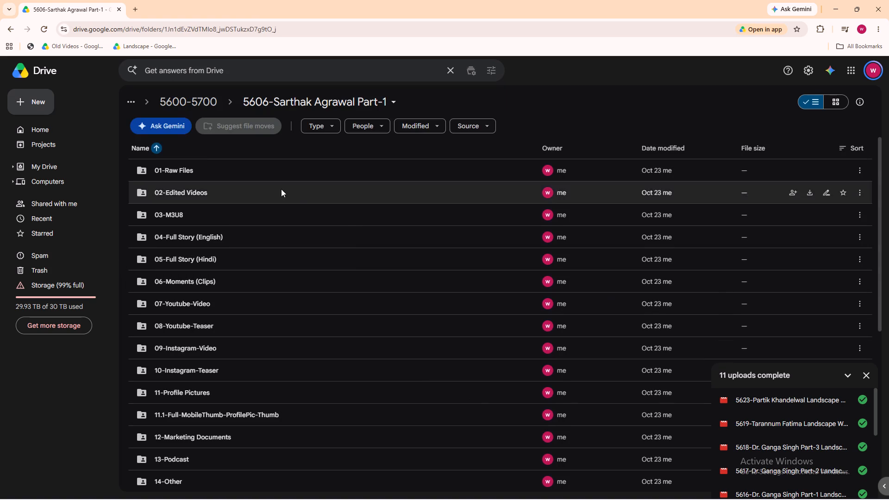
pyautogui.doubleClick(281, 189)
pyautogui.doubleClick(253, 242)
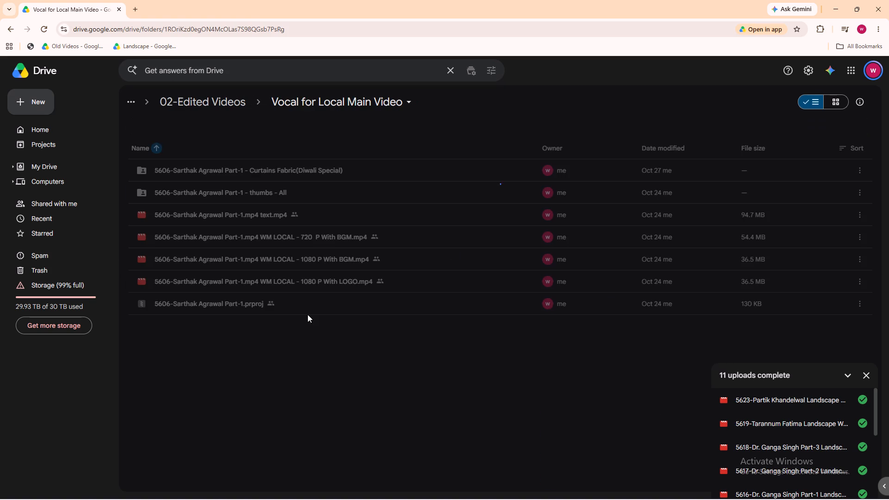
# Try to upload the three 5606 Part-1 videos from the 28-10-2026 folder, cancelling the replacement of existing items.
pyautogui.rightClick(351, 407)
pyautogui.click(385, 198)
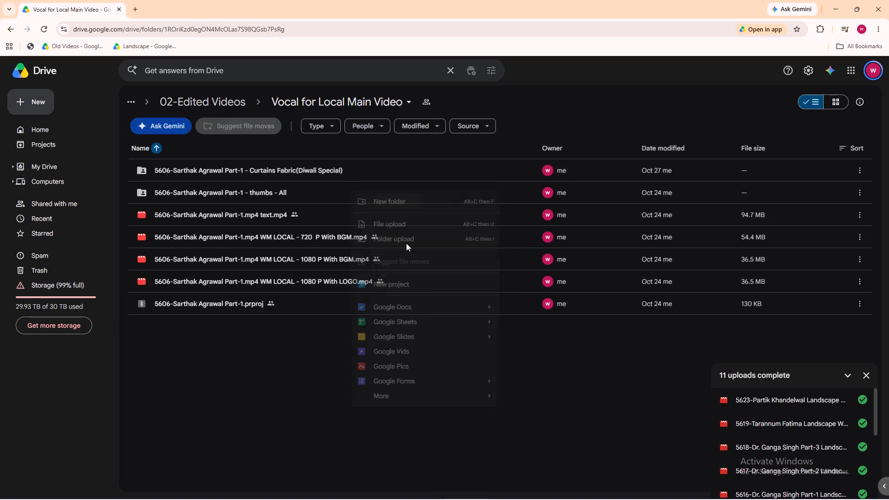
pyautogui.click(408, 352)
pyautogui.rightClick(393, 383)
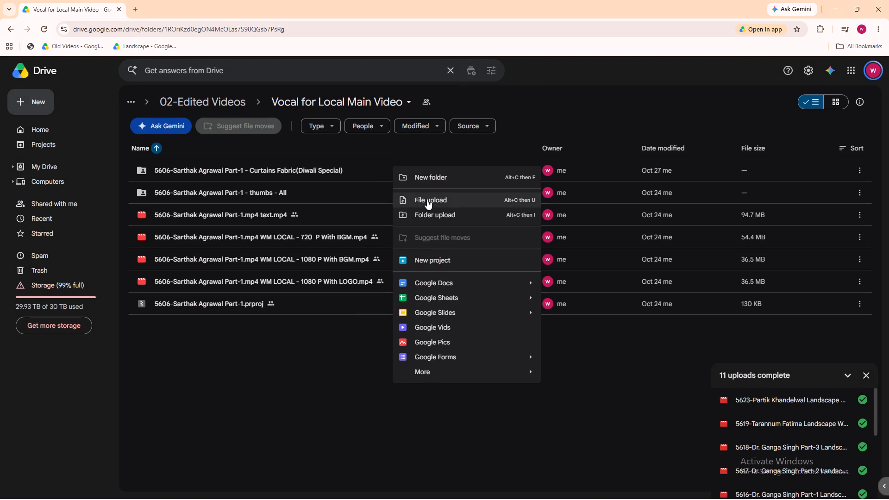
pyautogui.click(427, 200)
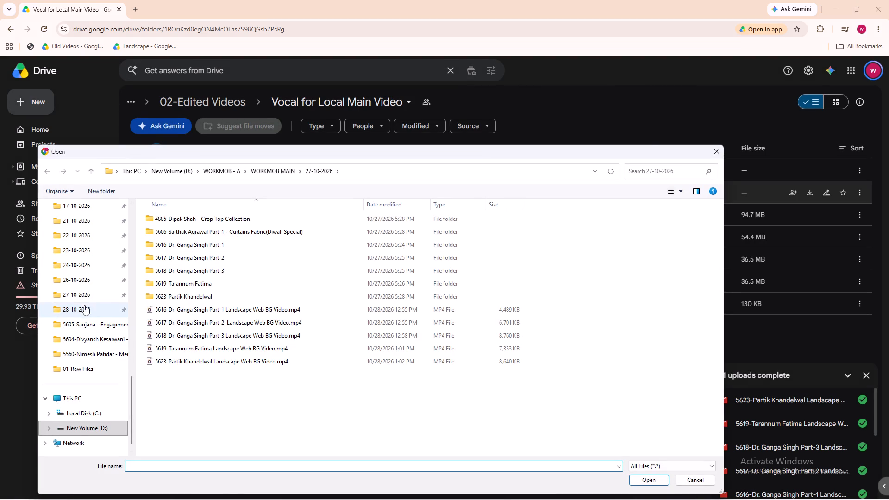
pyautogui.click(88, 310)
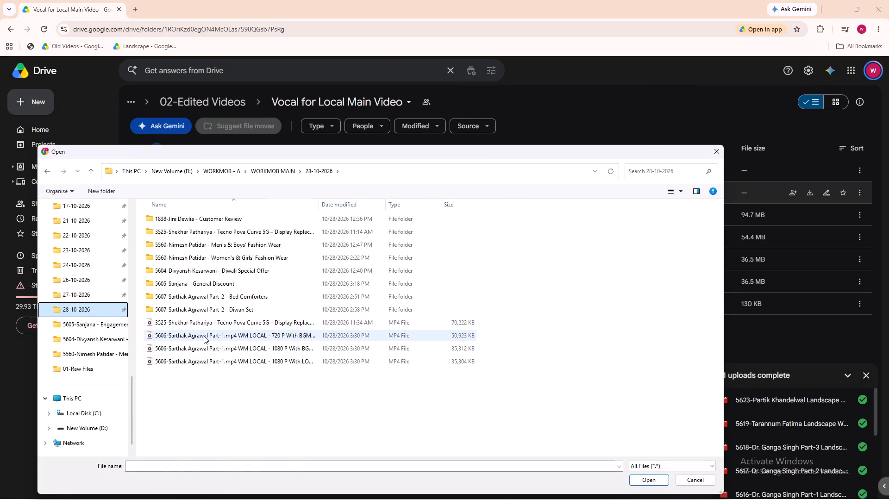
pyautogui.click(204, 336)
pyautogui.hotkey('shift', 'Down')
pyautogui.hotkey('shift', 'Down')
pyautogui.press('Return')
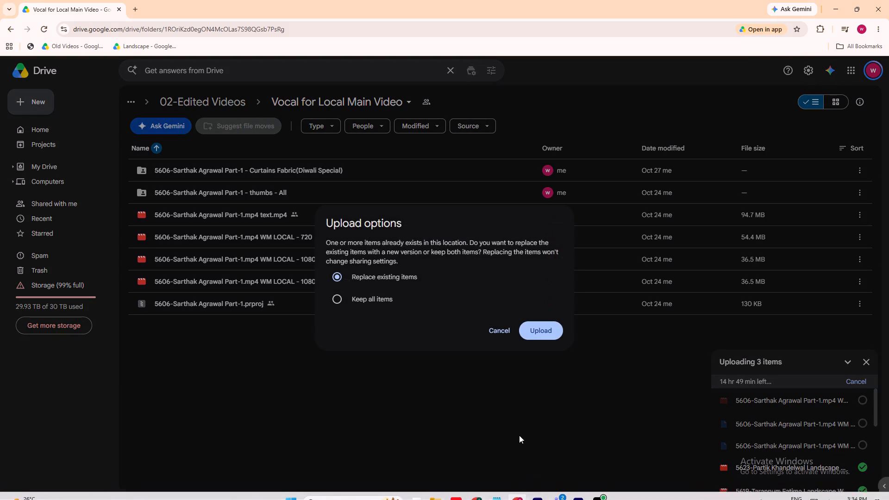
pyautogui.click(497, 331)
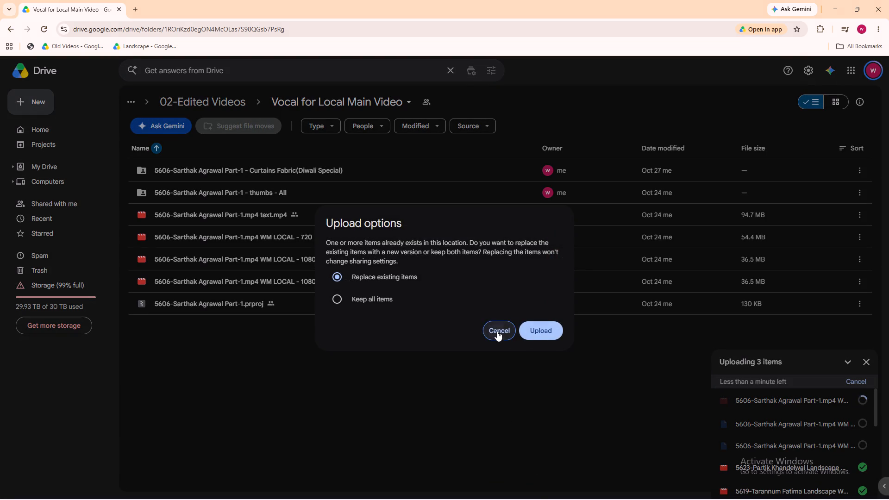
# Move the old 5606 Part-1 720 P With BGM, 1080 P With BGM and 1080 P With LOGO videos to the trash.
pyautogui.click(239, 239)
pyautogui.hotkey('shift', 'Down')
pyautogui.hotkey('shift', 'Down')
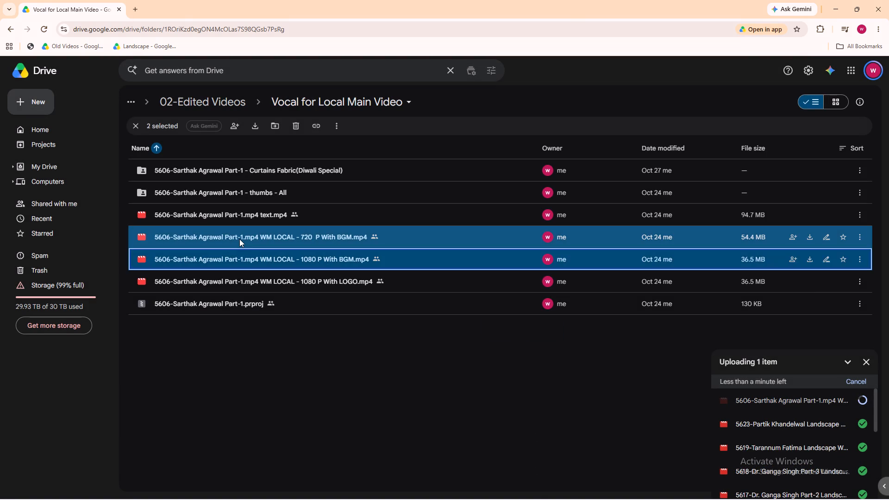
pyautogui.click(291, 125)
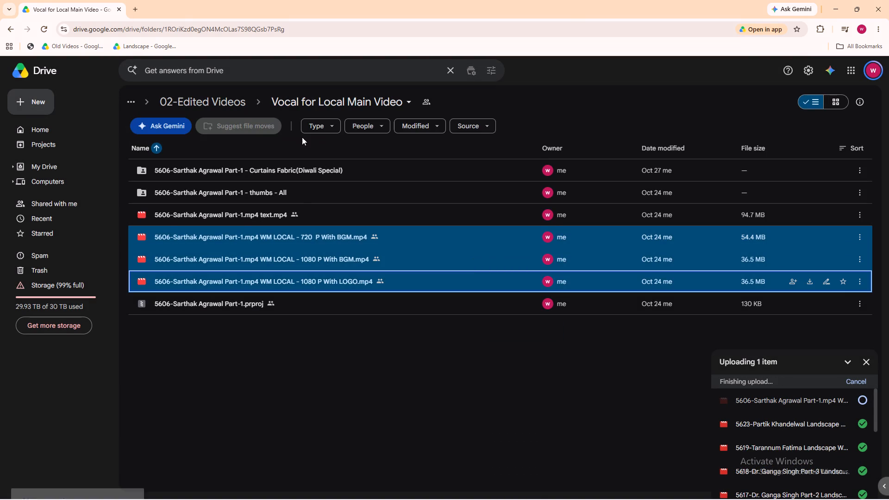
pyautogui.rightClick(290, 320)
pyautogui.click(222, 326)
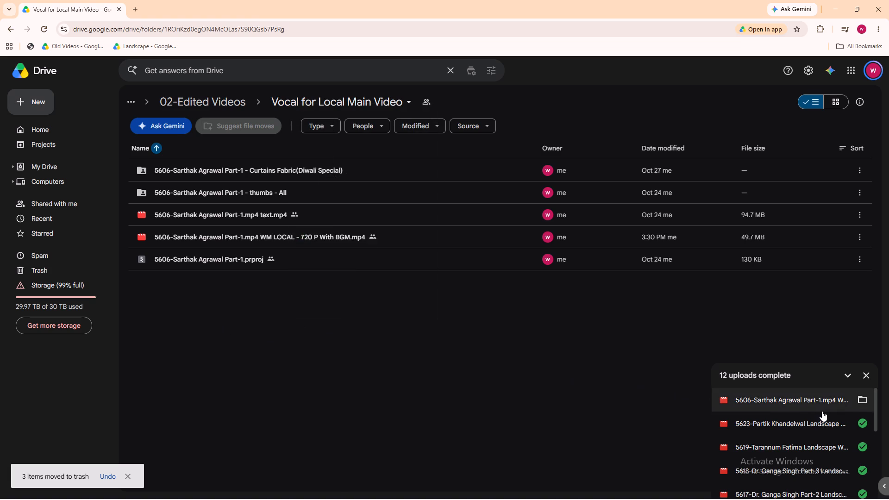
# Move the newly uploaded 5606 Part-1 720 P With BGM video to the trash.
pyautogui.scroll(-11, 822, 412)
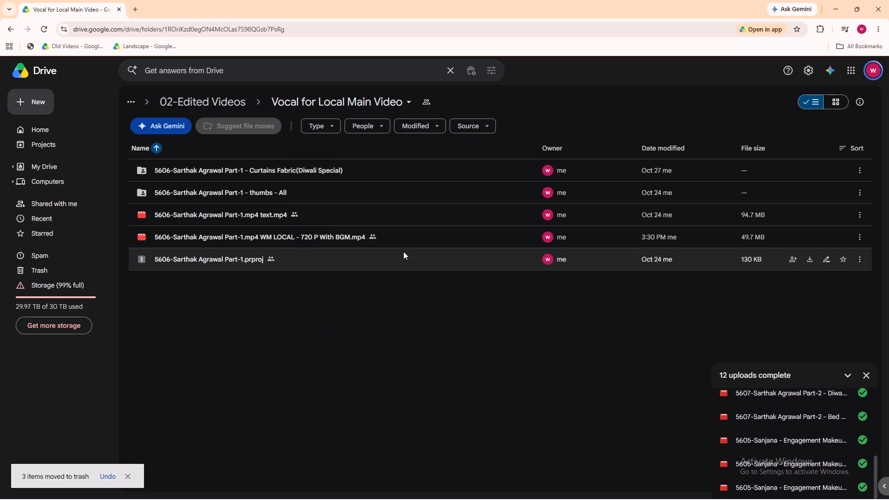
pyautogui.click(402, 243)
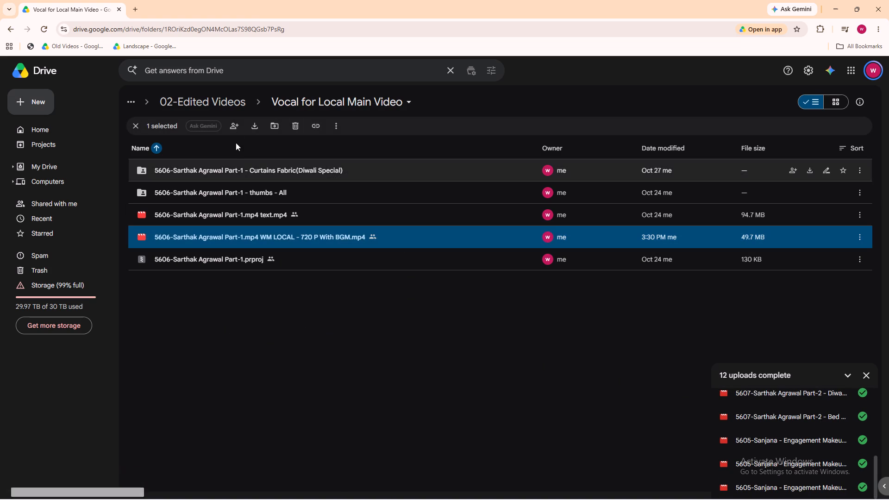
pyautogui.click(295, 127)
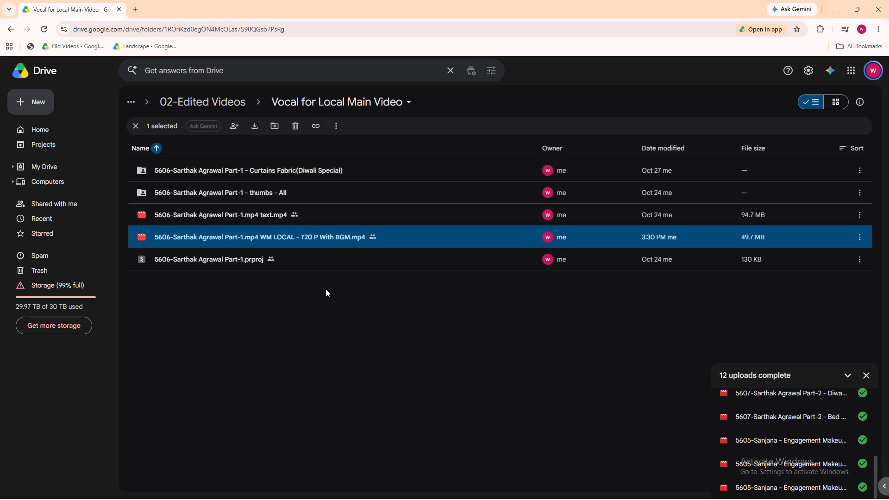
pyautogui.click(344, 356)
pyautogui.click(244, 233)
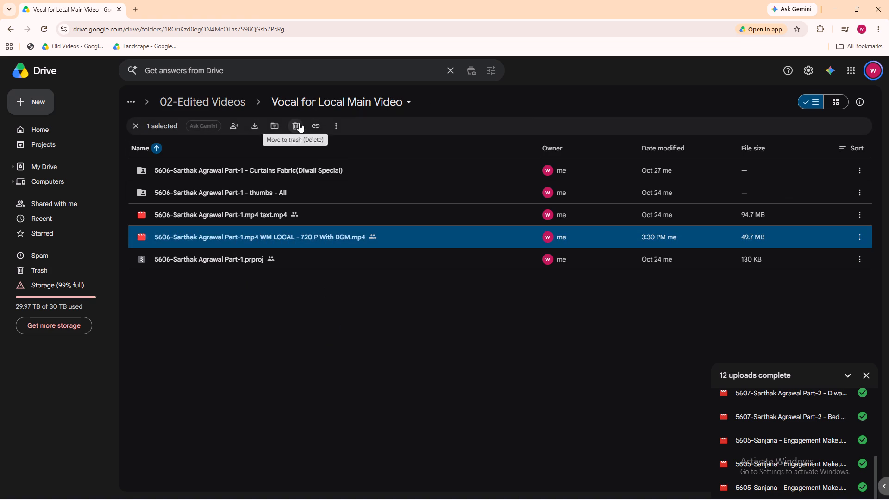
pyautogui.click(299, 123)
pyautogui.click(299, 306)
# Upload the 5606 Part-1 720 P With BGM, 1080 P With BGM and 1080 P With LOGO videos from the 28-10-2026 folder.
pyautogui.rightClick(299, 306)
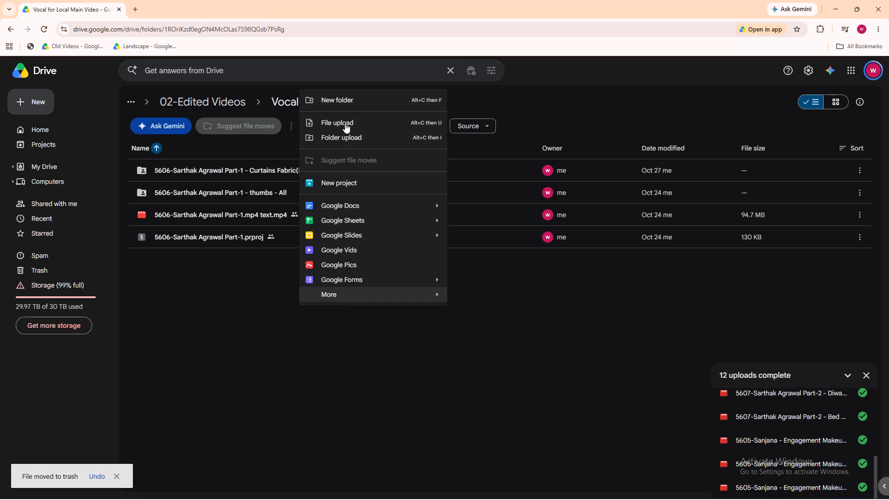
pyautogui.click(346, 100)
pyautogui.click(469, 303)
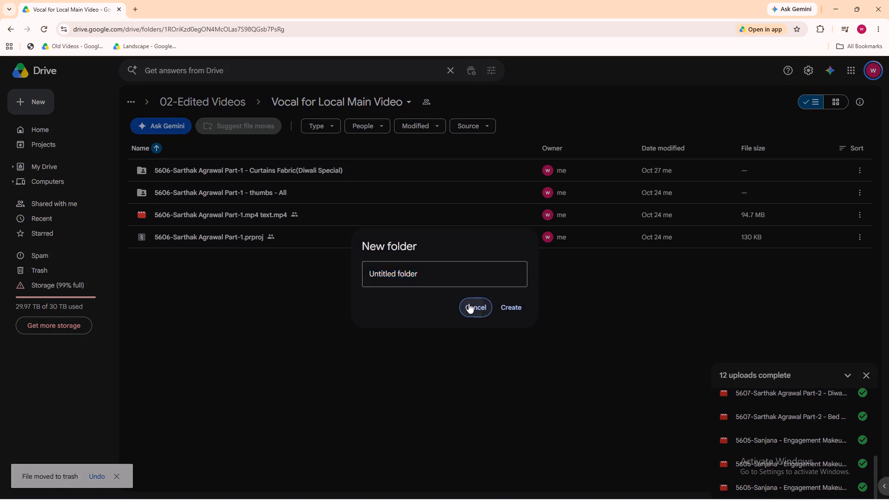
pyautogui.rightClick(465, 302)
pyautogui.click(491, 113)
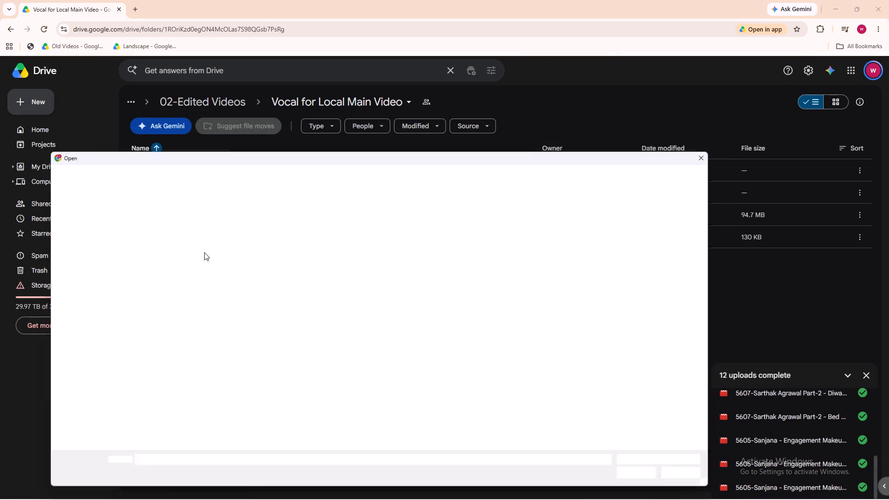
pyautogui.click(189, 340)
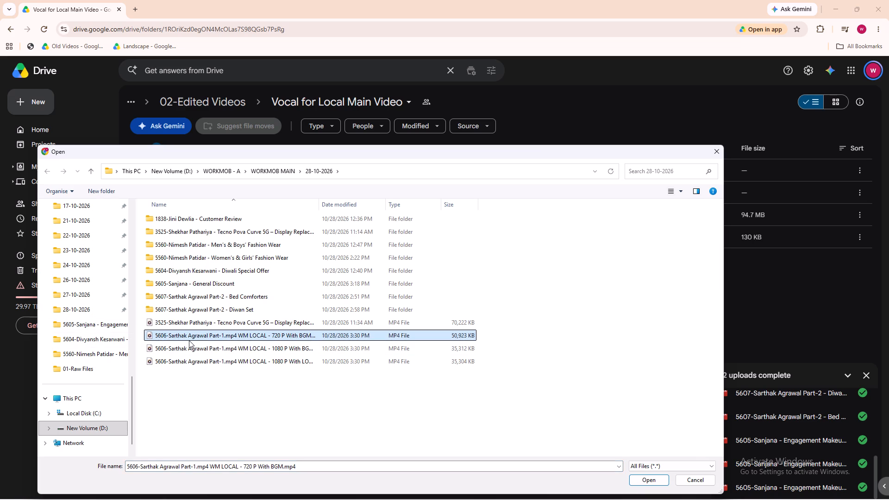
pyautogui.hotkey('shift', 'Down')
pyautogui.hotkey('shift', 'Down')
pyautogui.press('Return')
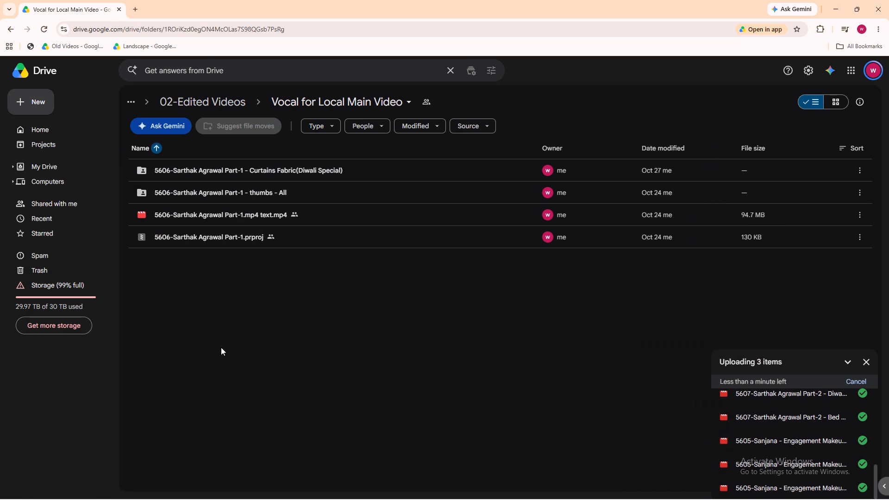